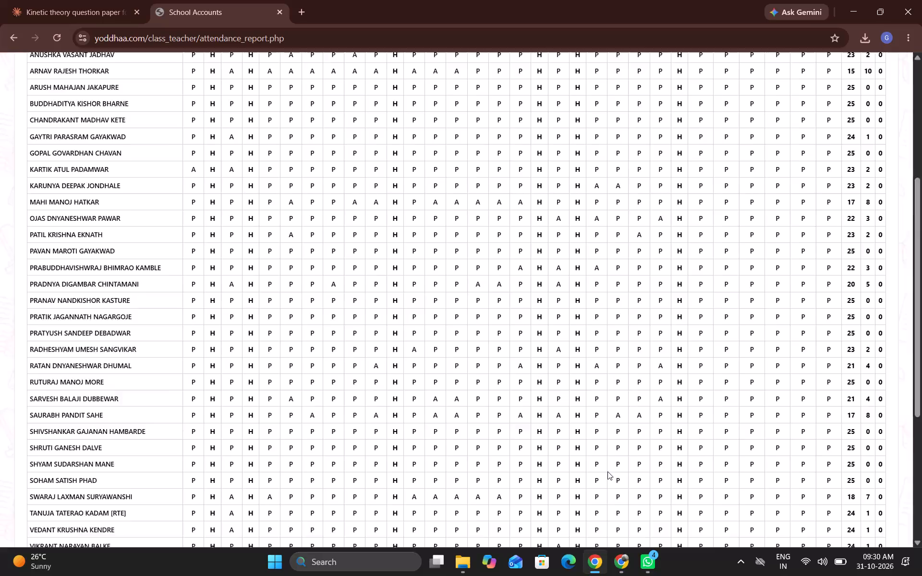
Examine the class 8 - A attendance register for October 2026, including the student rows and the summary rows beneath them.
scroll(607, 471, "down", 3)
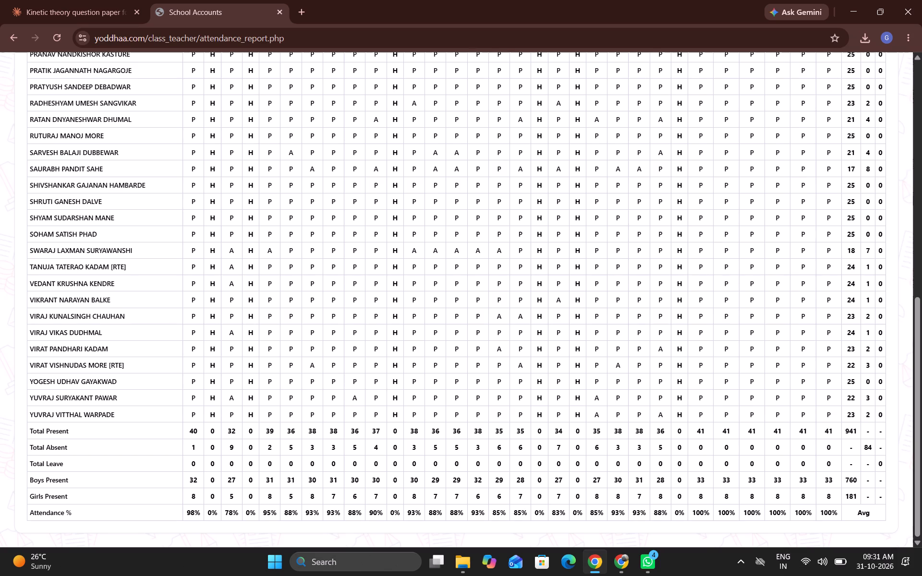
scroll(233, 384, "up", 6)
scroll(233, 384, "down", 2)
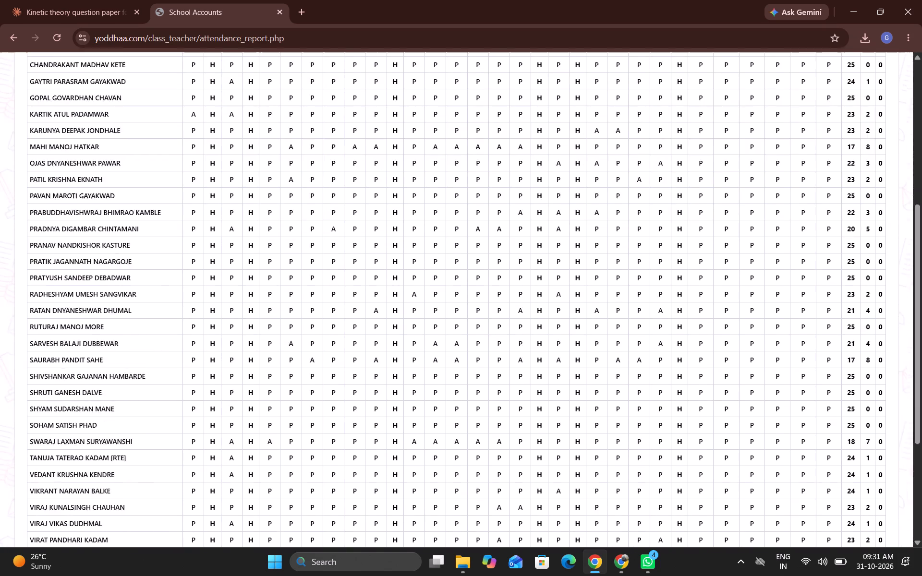
scroll(233, 384, "down", 3)
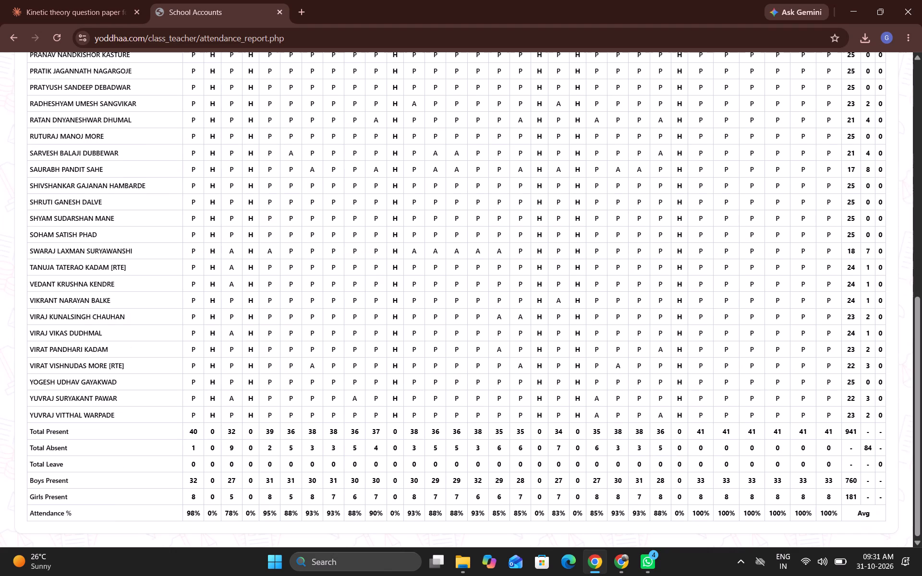
scroll(233, 384, "up", 4)
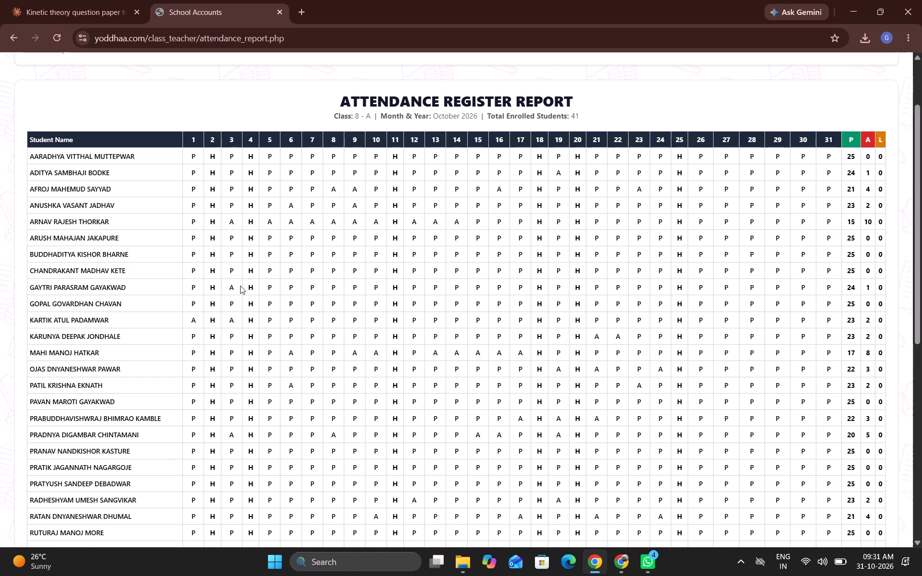
scroll(349, 170, "down", 6)
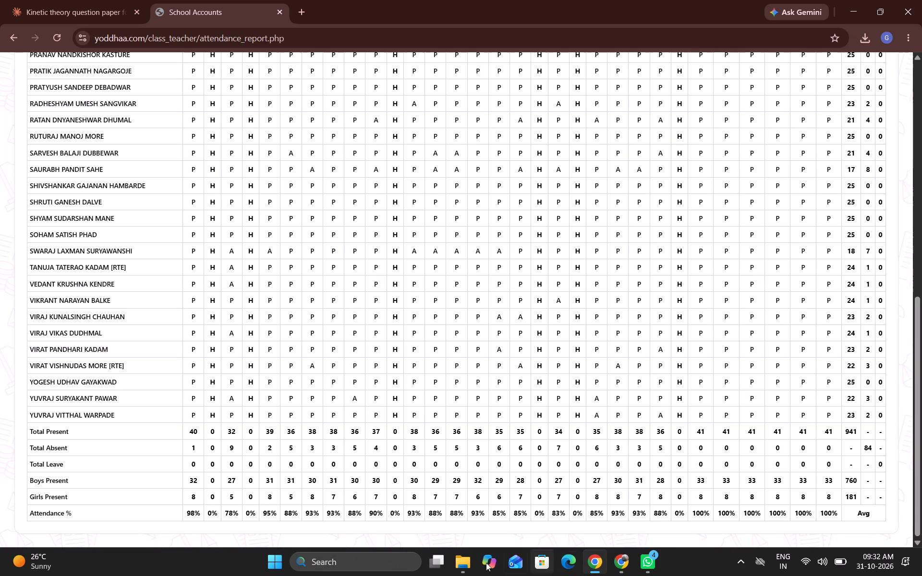
Switch to Calculator and divide the register's total present count, 941, by 43.
left_click(272, 567)
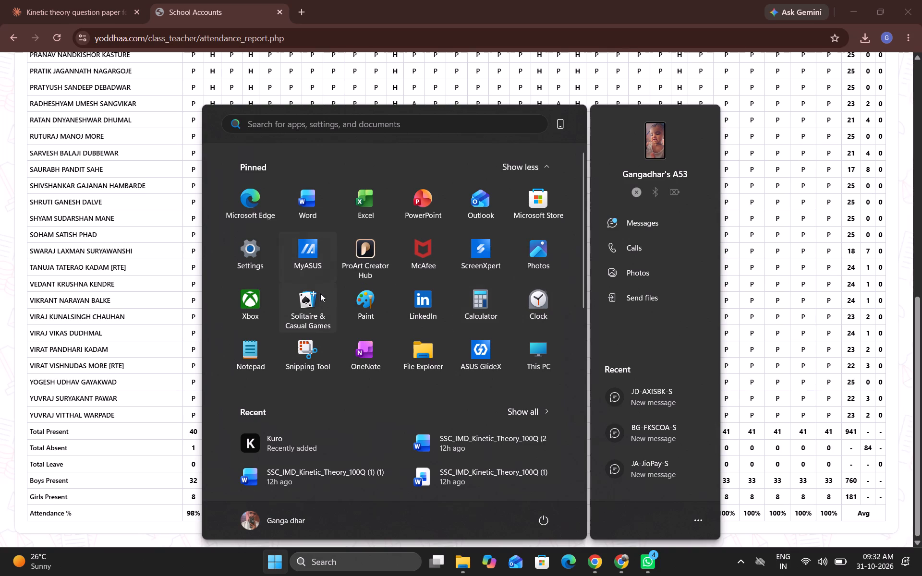
left_click(481, 306)
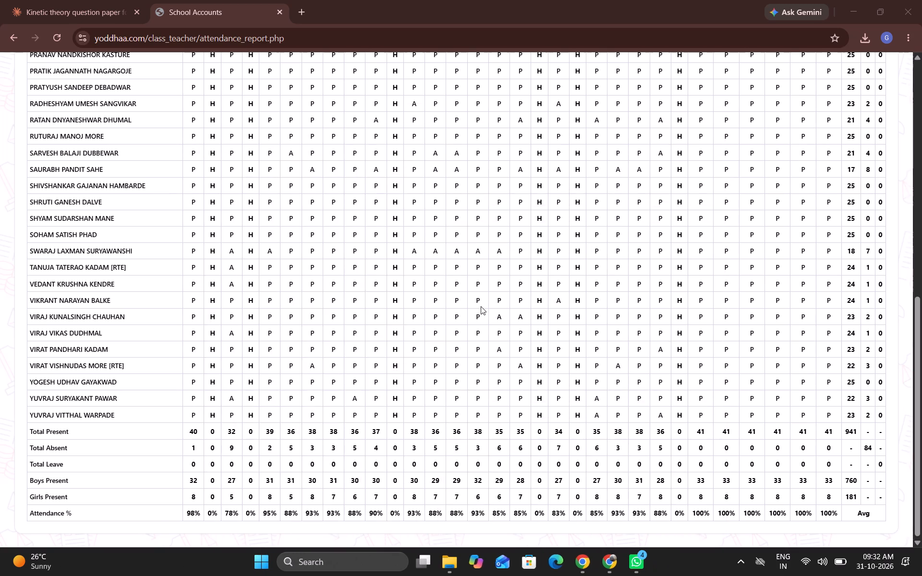
left_click(442, 328)
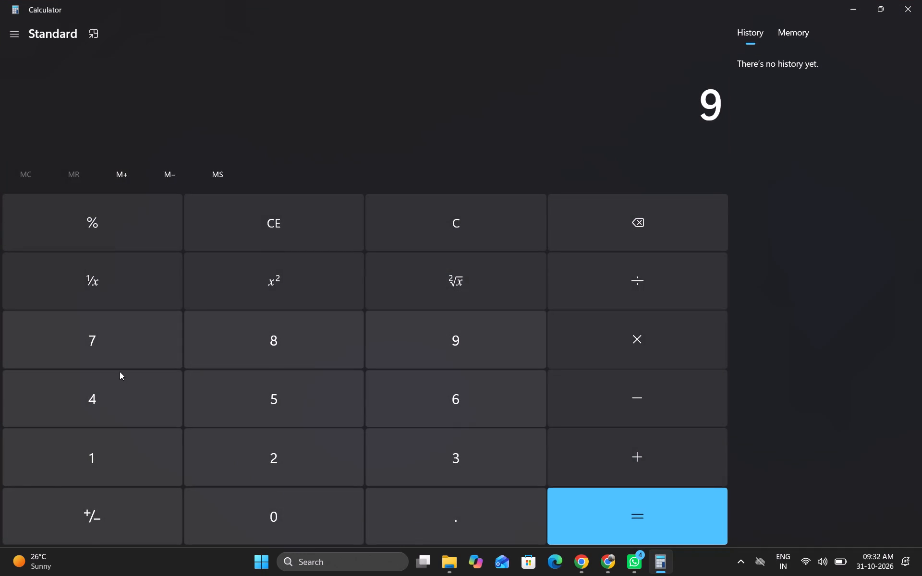
left_click(118, 409)
left_click(125, 456)
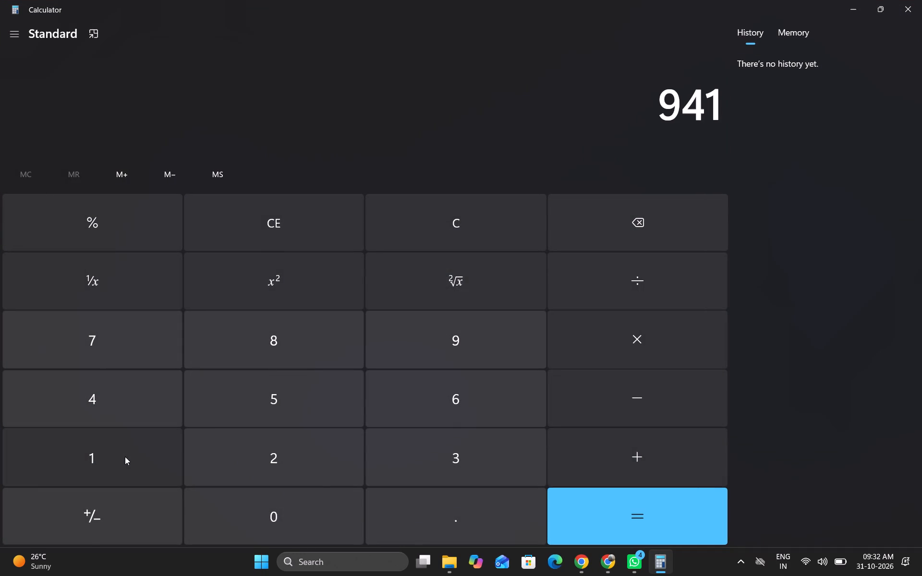
left_click(593, 292)
left_click(139, 387)
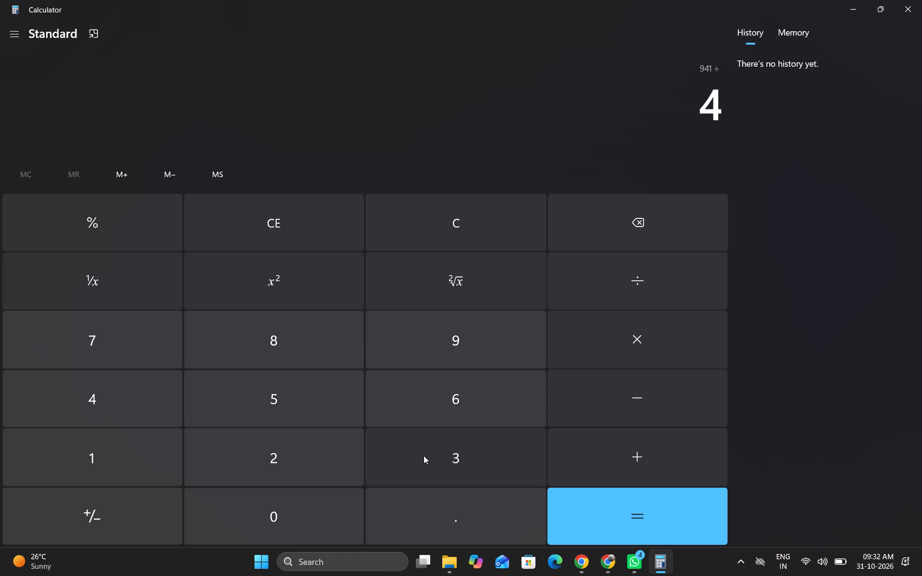
left_click(424, 456)
left_click(596, 542)
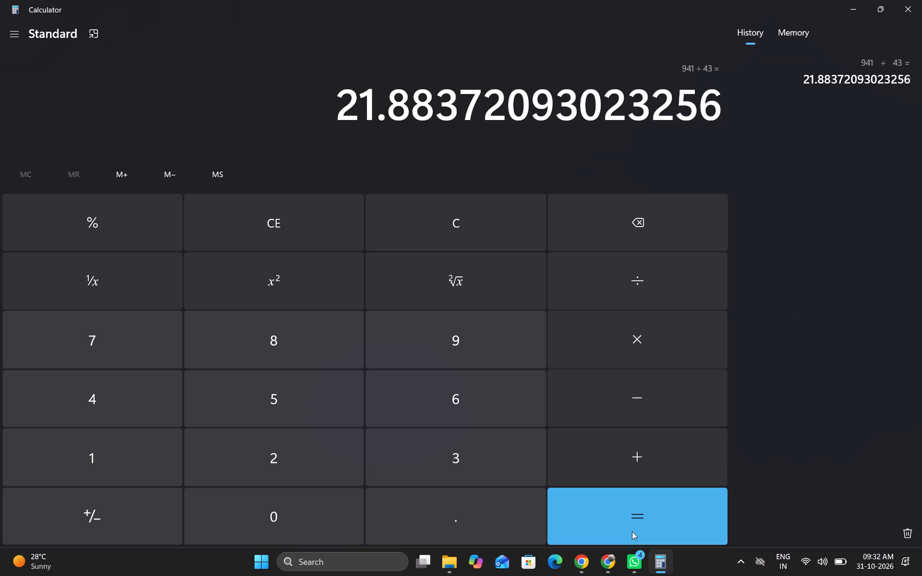
Switch to File Explorer and browse New Volume (D:) through SSYD School and the teacher's folder to the CLASS 8th folder.
left_click(449, 561)
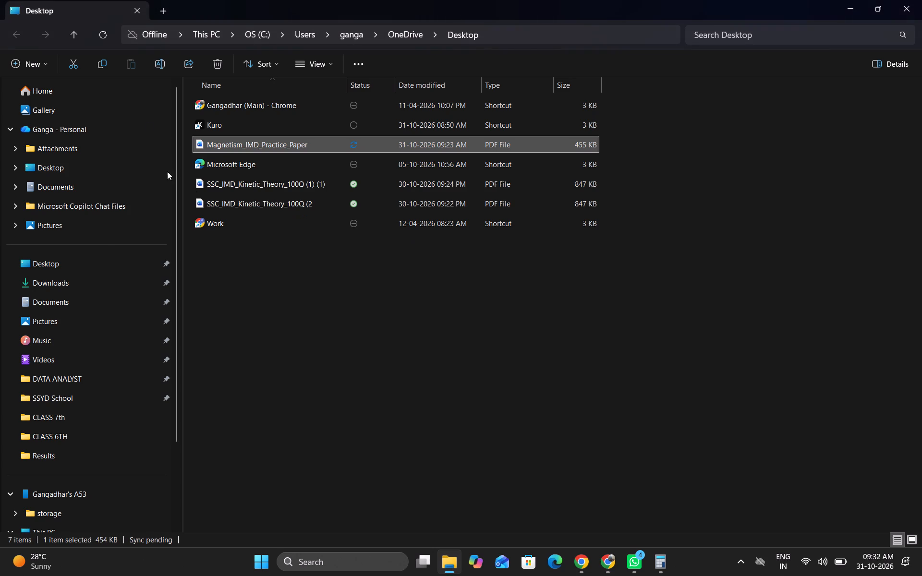
scroll(41, 385, "down", 1)
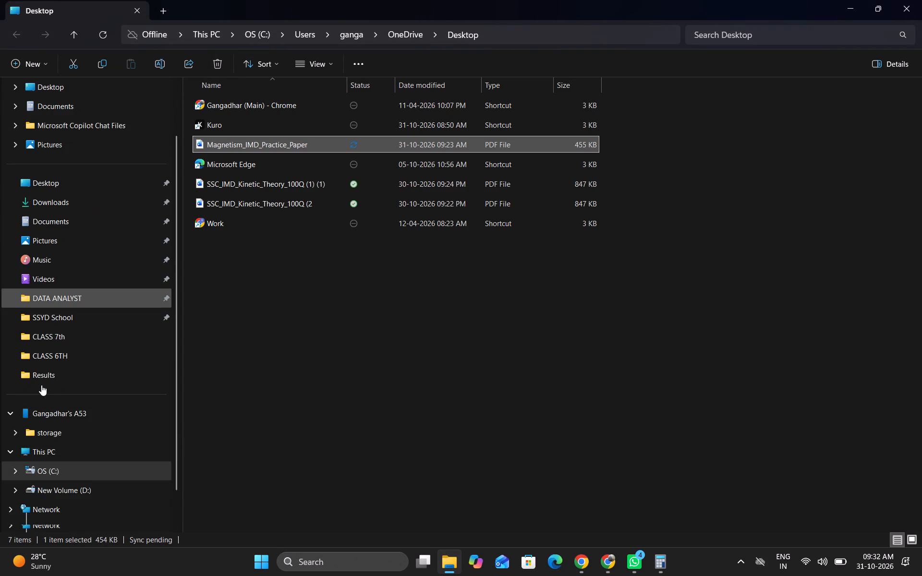
scroll(41, 385, "down", 1)
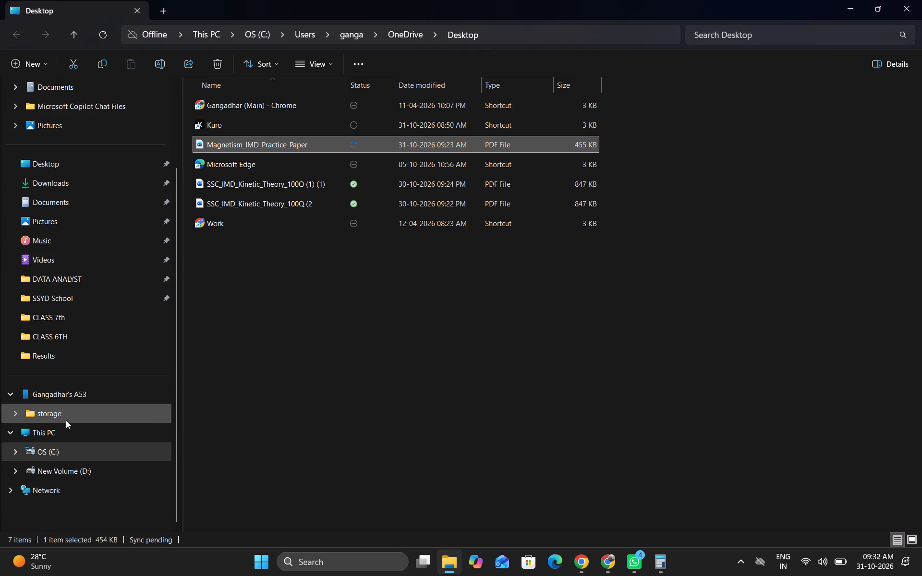
left_click(66, 464)
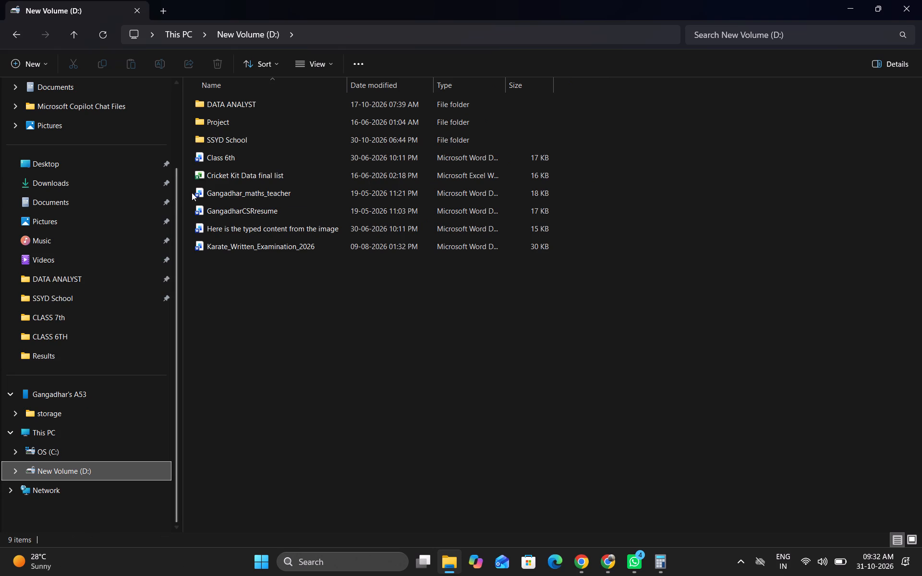
double_click(216, 136)
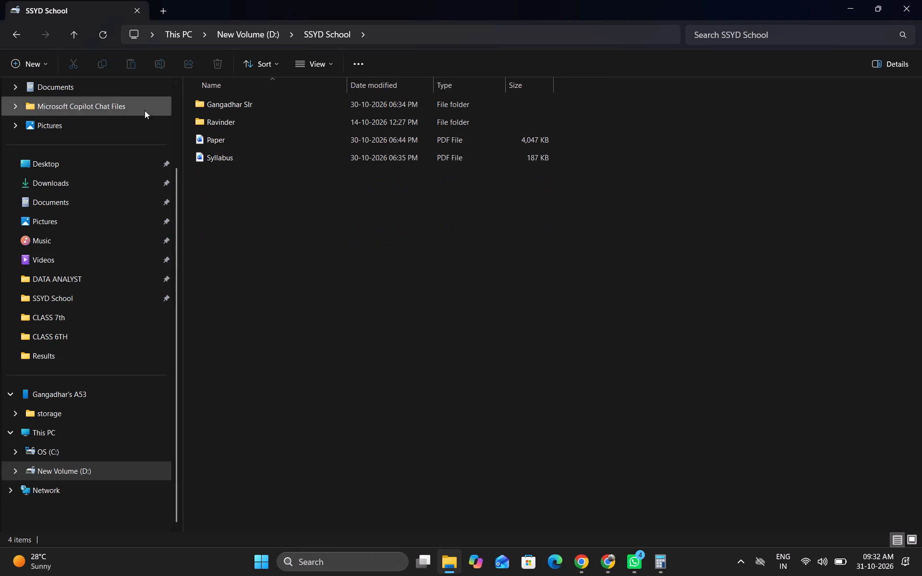
left_click(23, 41)
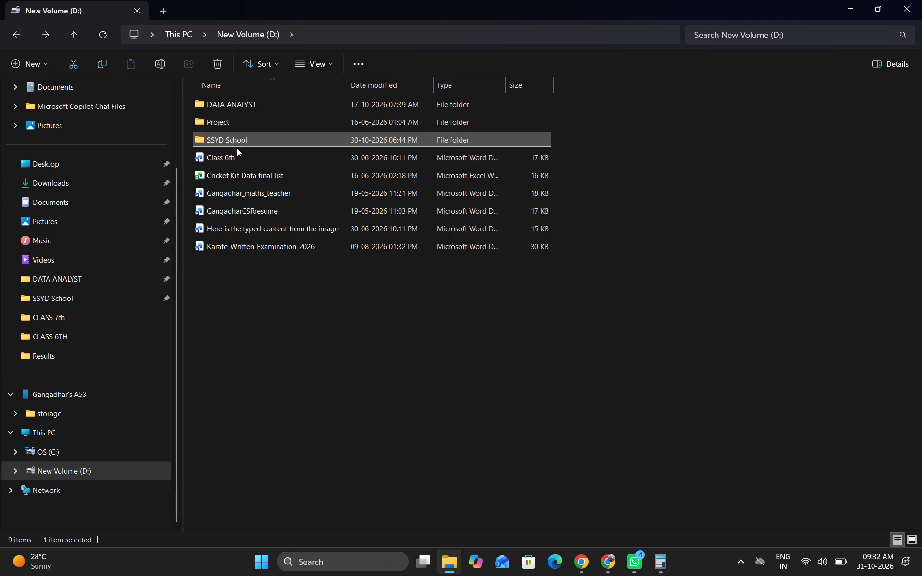
double_click(231, 135)
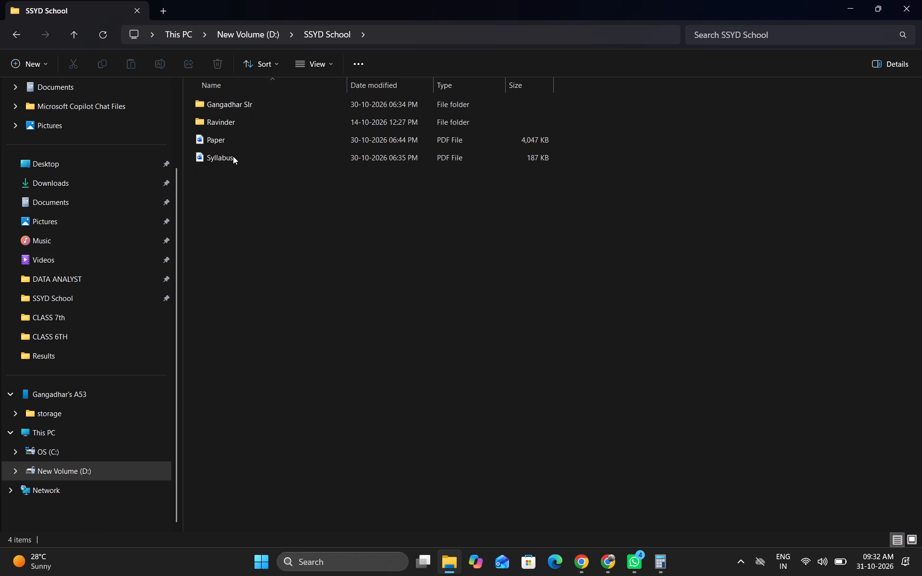
double_click(228, 108)
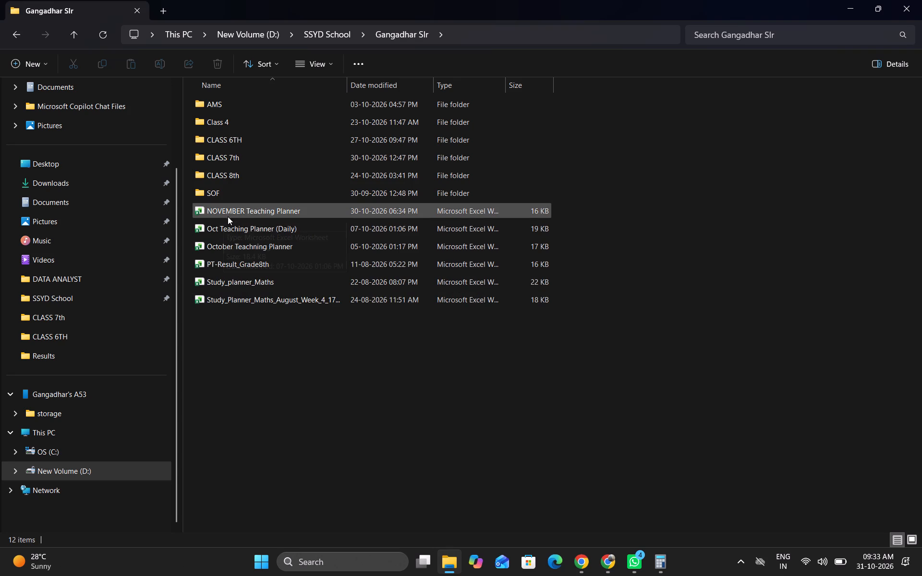
double_click(226, 171)
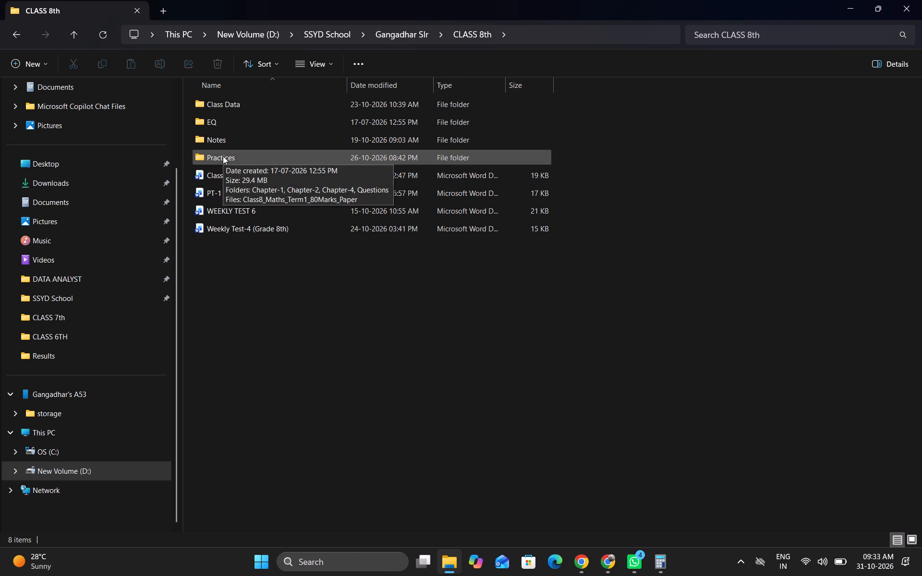
left_click(240, 250)
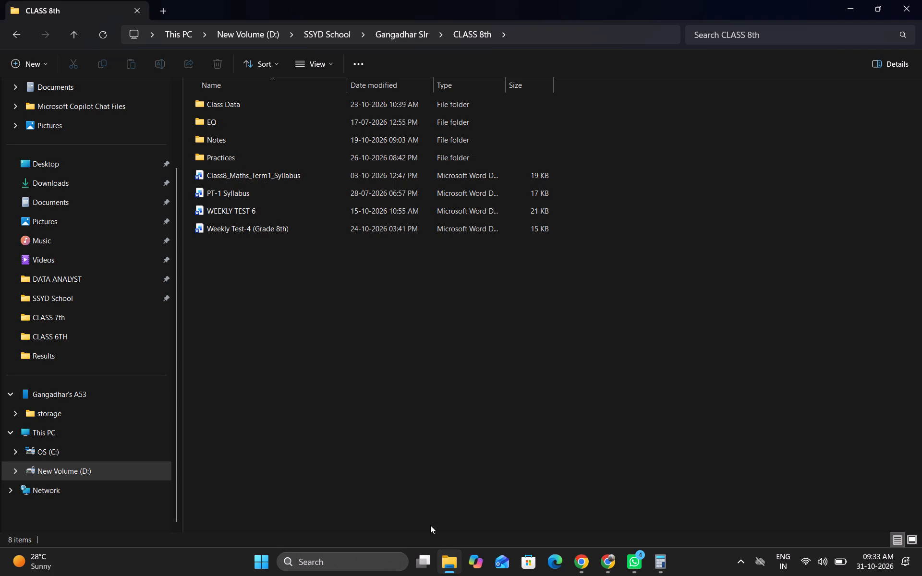
Switch back to Chrome, open the print preview of the October 2026 attendance register and review both pages with Save as PDF as destination.
left_click(614, 565)
left_click(586, 559)
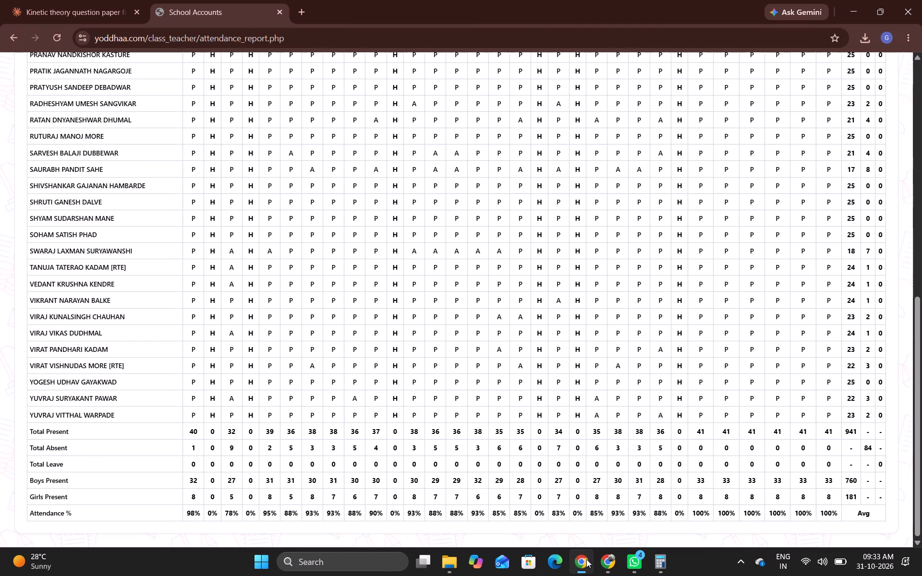
scroll(517, 376, "up", 6)
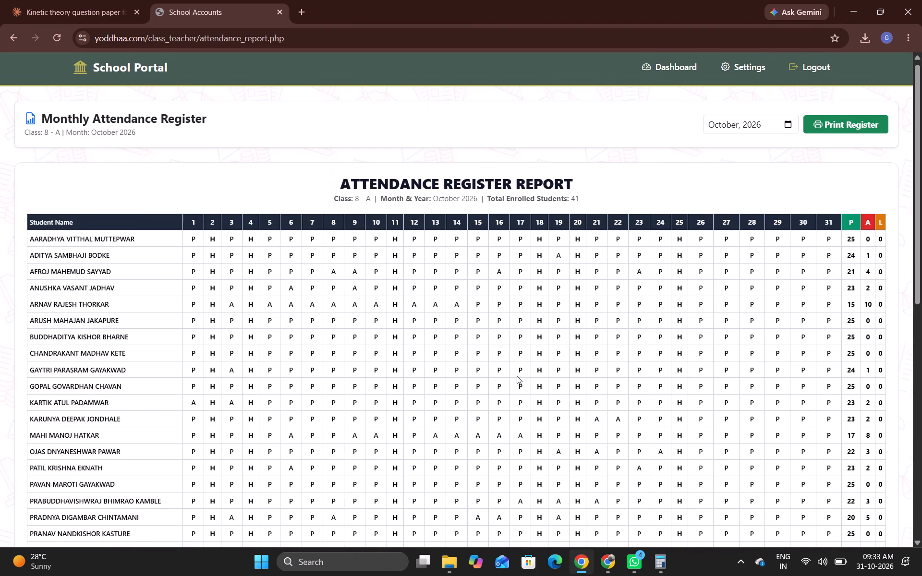
scroll(517, 376, "down", 1)
scroll(517, 376, "left", 1)
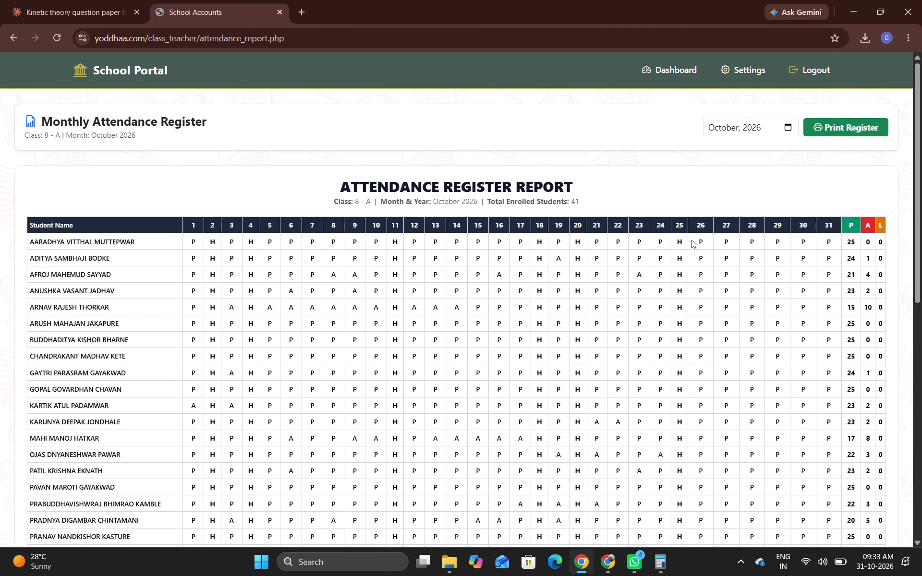
left_click(826, 124)
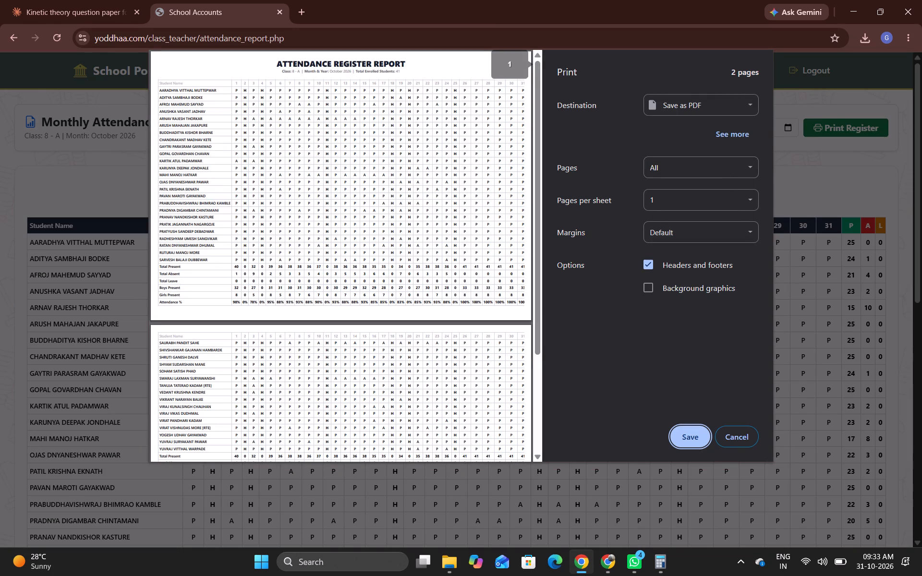
scroll(330, 276, "down", 2)
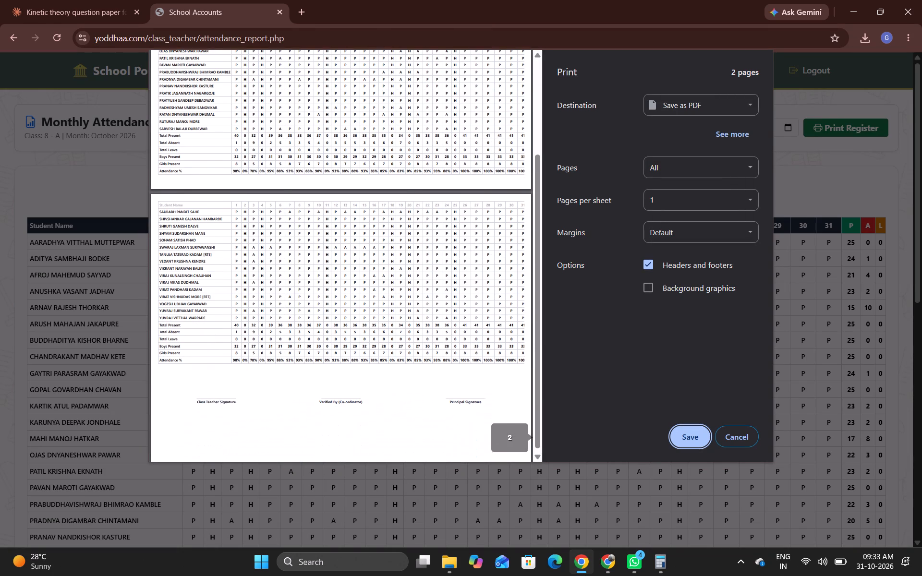
scroll(330, 276, "down", 1)
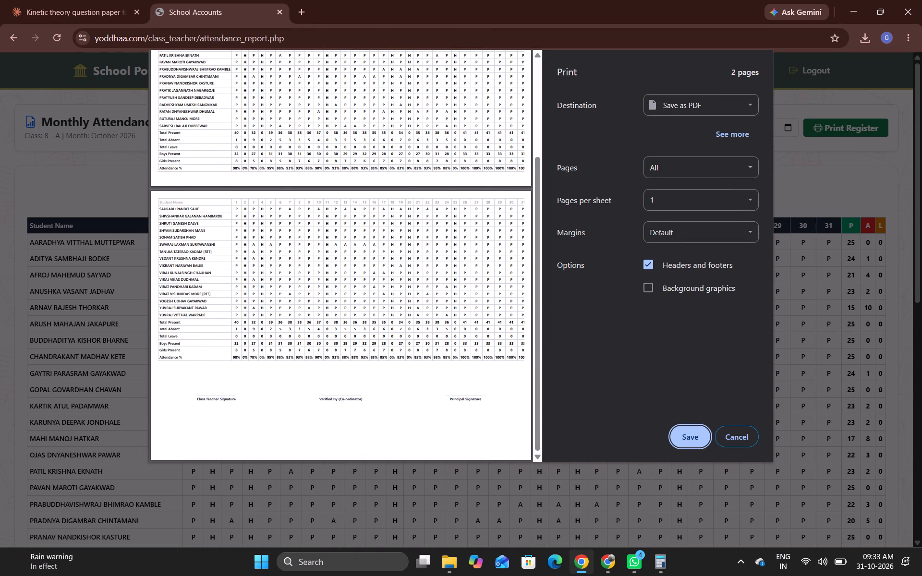
scroll(330, 276, "up", 1)
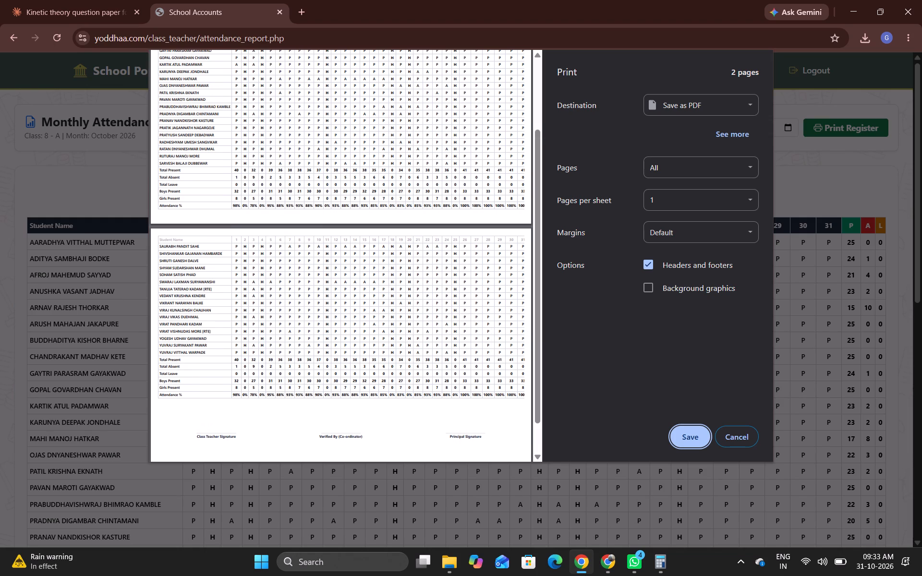
left_click(749, 107)
left_click(749, 107)
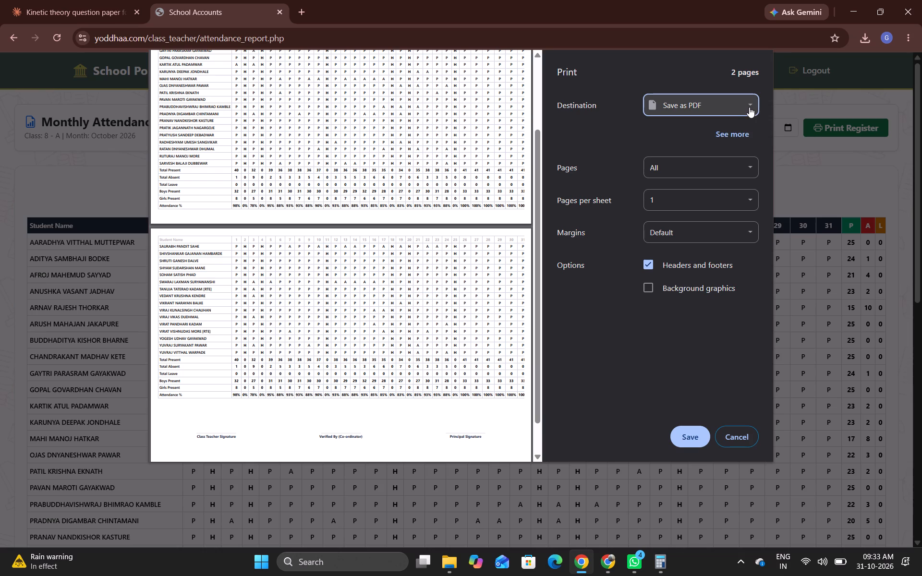
scroll(461, 182, "up", 3)
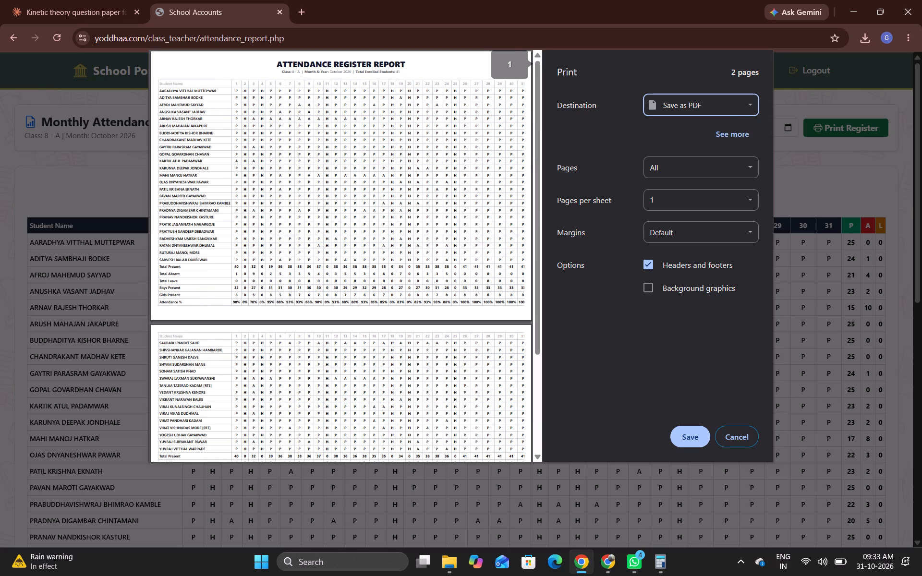
scroll(461, 182, "up", 1)
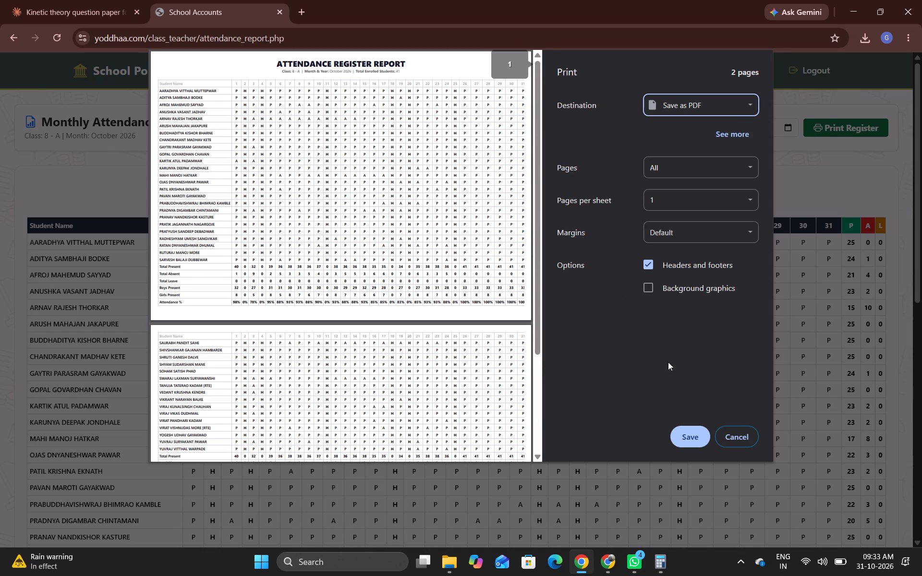
Save the register PDF as OCT Attendance in the CLASS 8th folder on New Volume (D:), inside SSYD School and the teacher's folder.
left_click(694, 441)
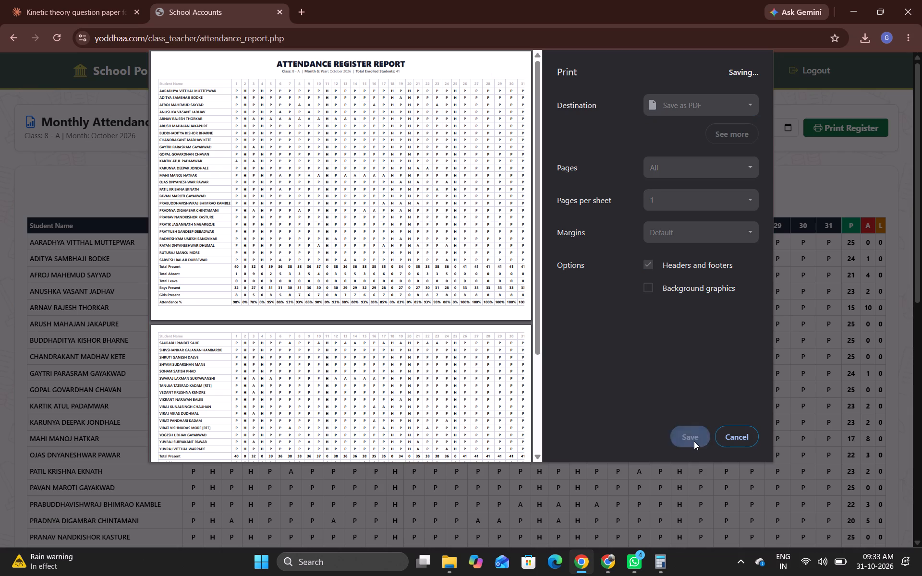
scroll(354, 282, "down", 1, "ctrl")
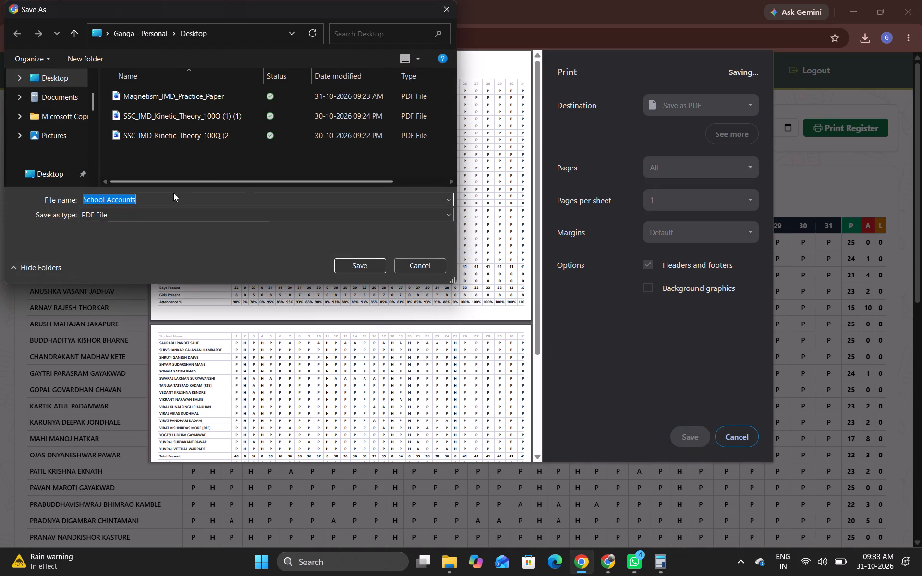
left_click_drag(144, 198, 78, 200)
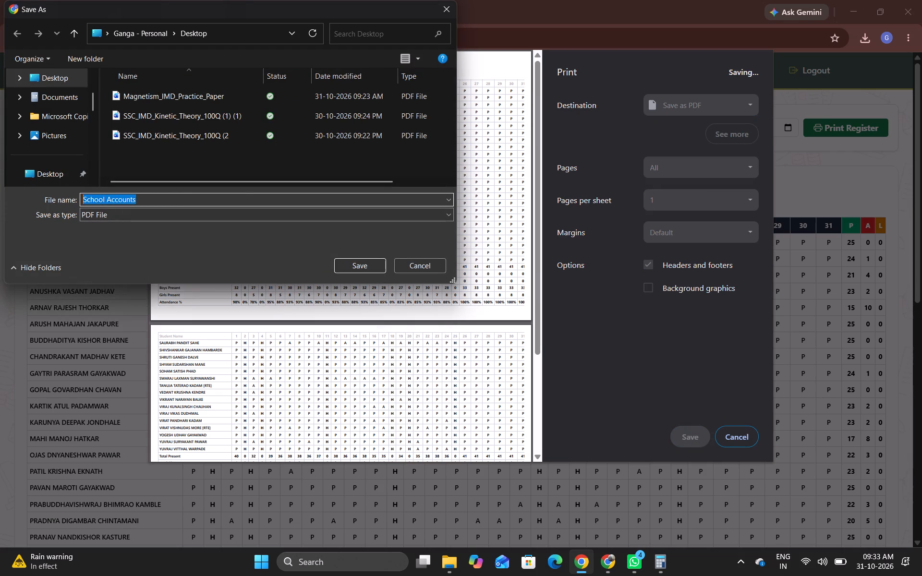
left_click_drag(78, 200, 77, 200)
type("OCT")
key("space")
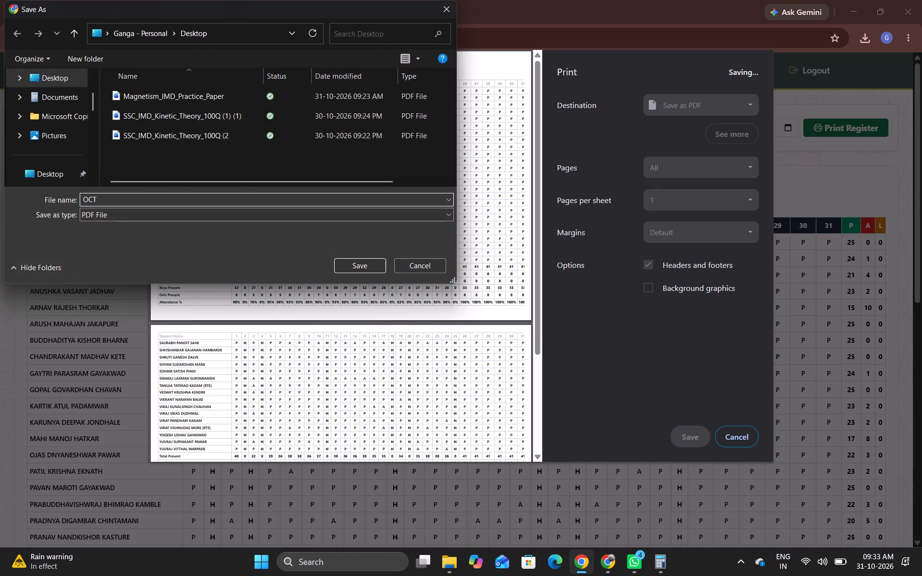
type("Attendance")
scroll(70, 132, "down", 1)
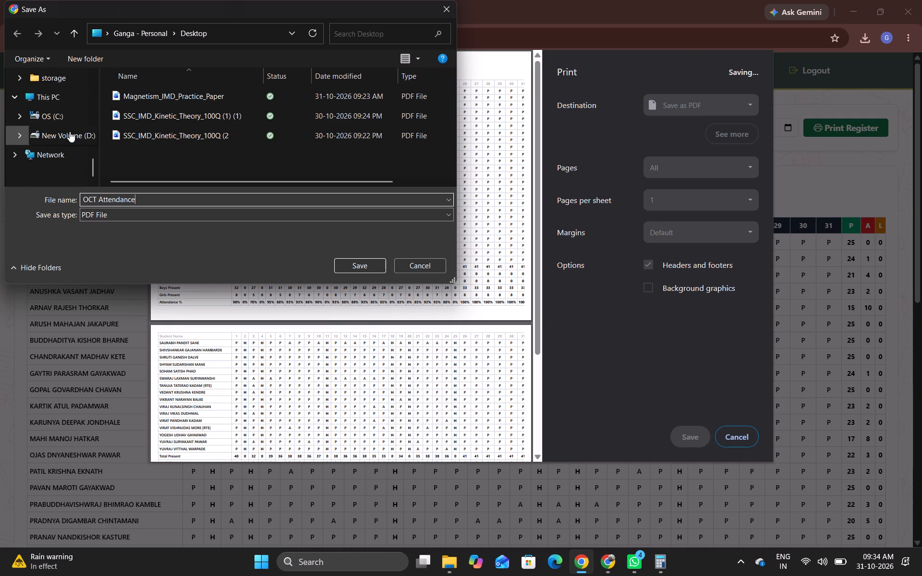
scroll(70, 132, "down", 1)
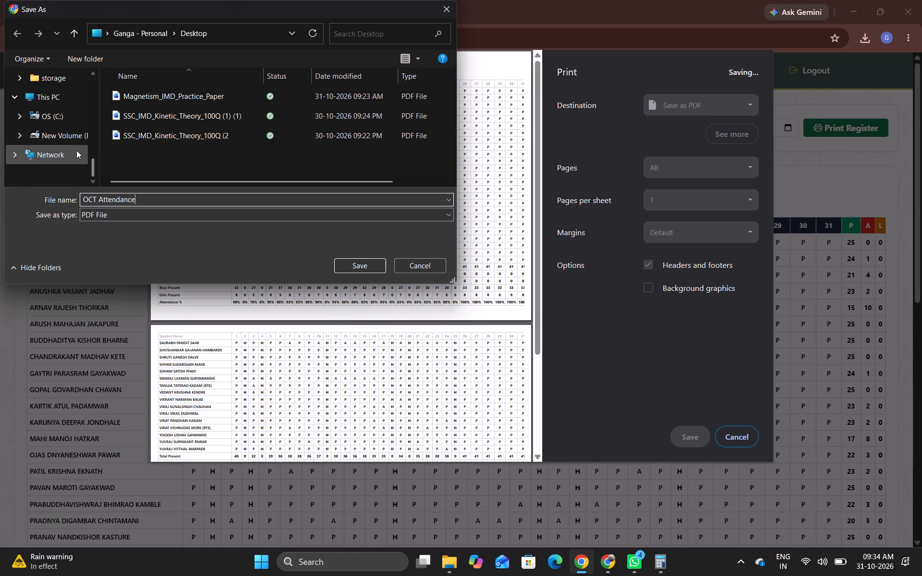
double_click(73, 139)
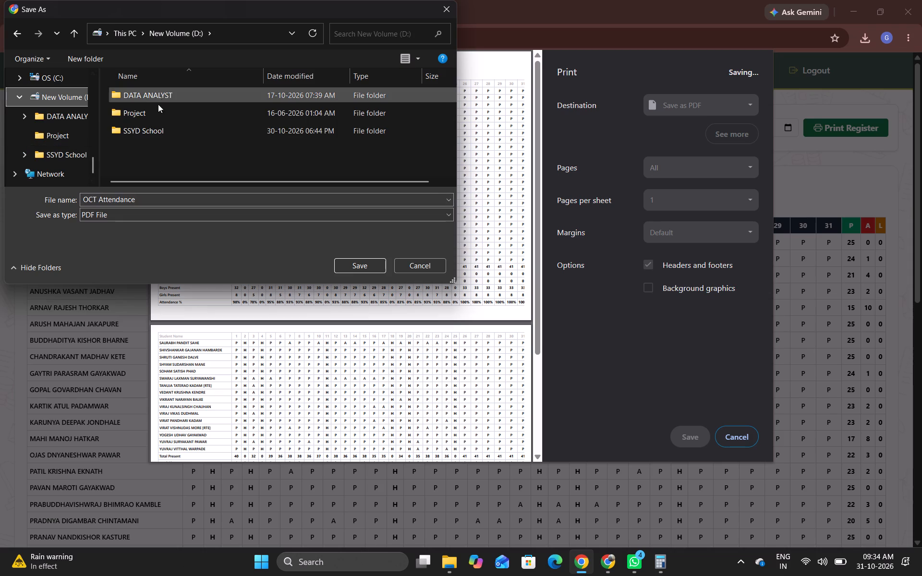
double_click(151, 132)
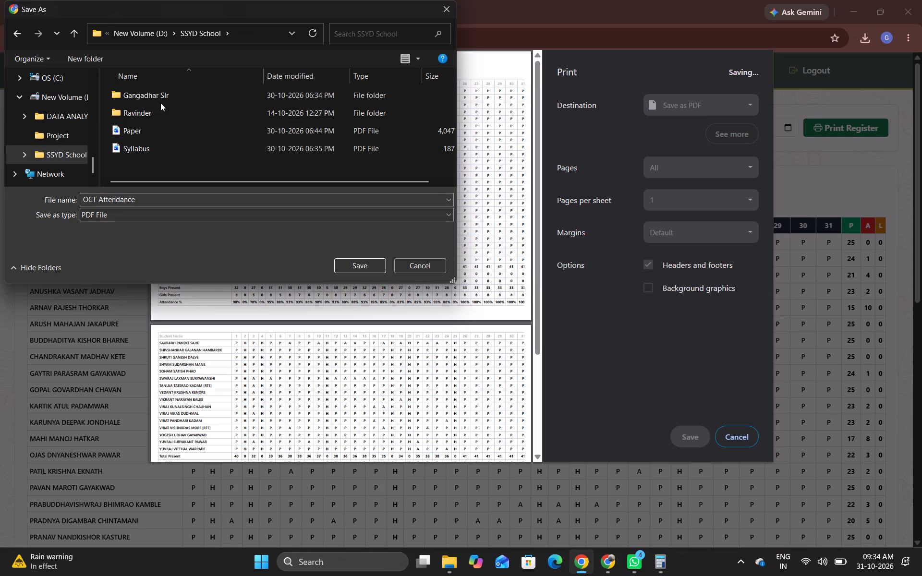
double_click(160, 97)
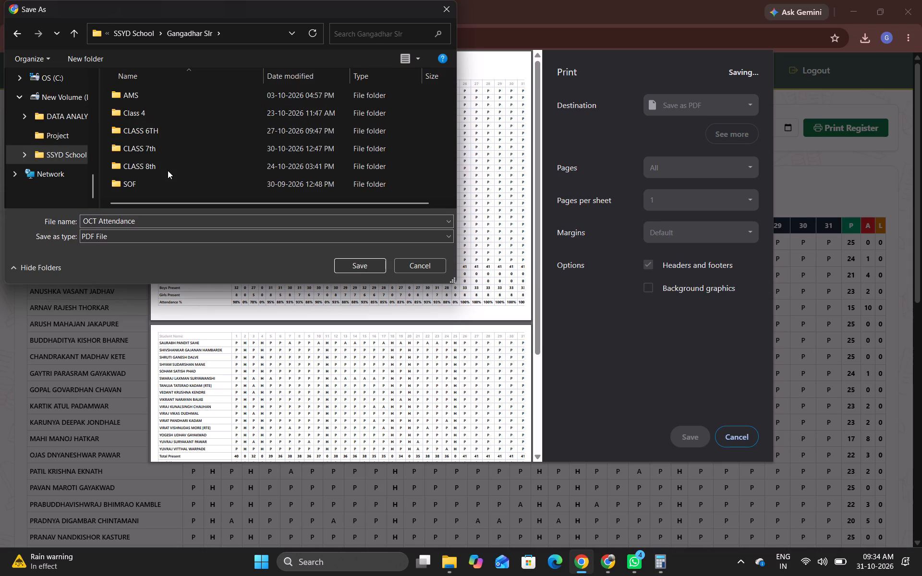
double_click(168, 170)
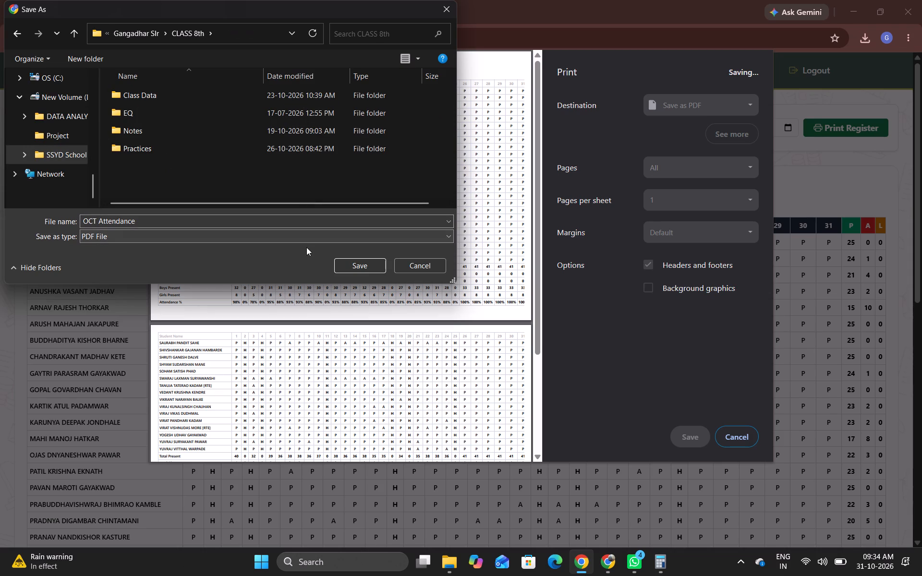
left_click(349, 263)
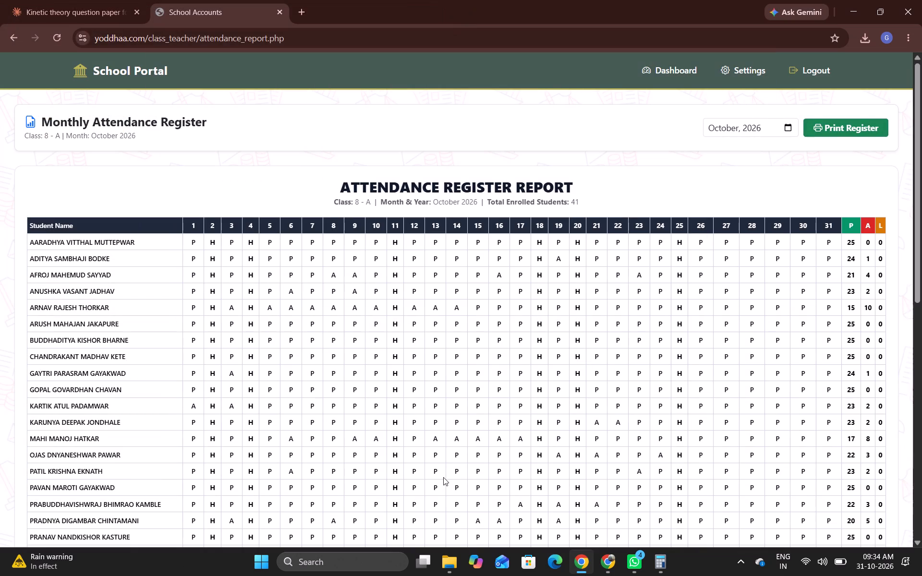
Switch to File Explorer, open the Attendance Formate workbook from the Class Data folder, review its attendance table and close it.
left_click(445, 563)
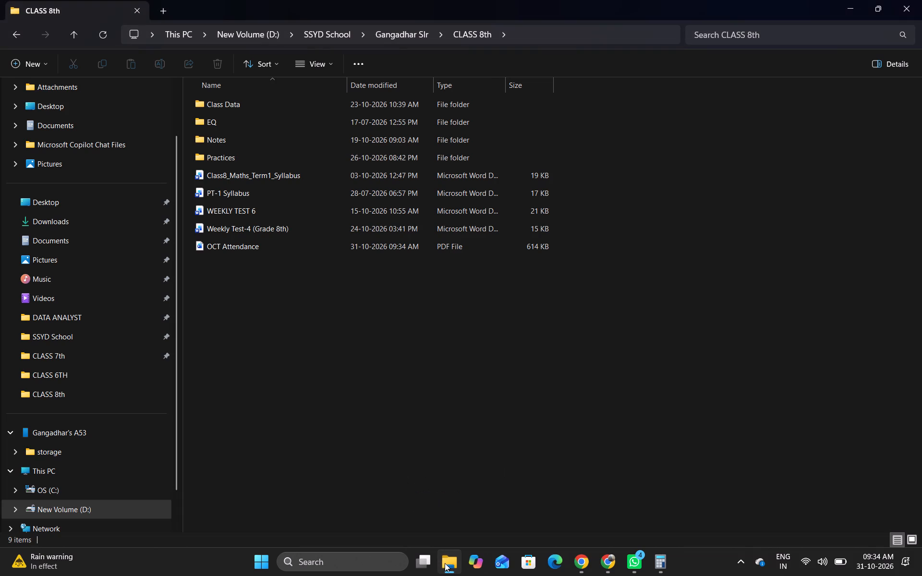
double_click(244, 99)
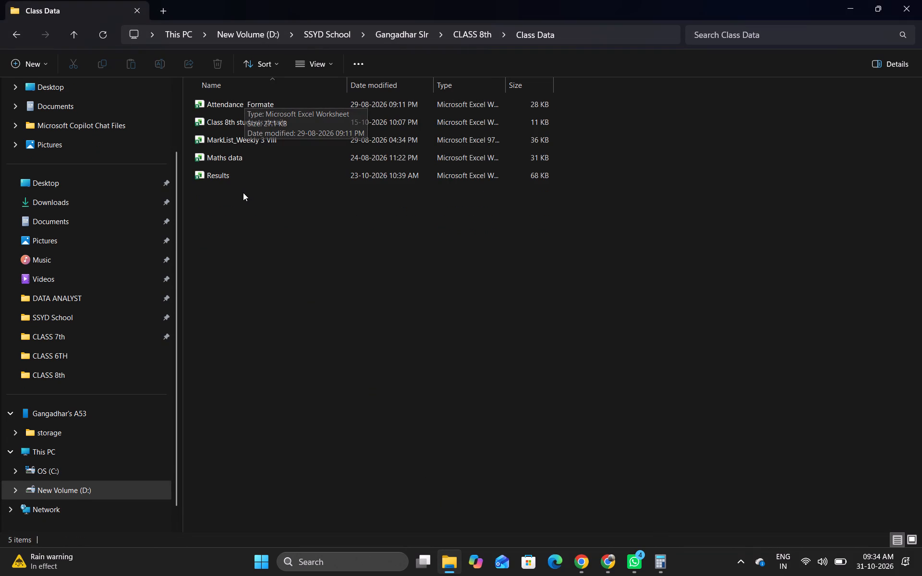
double_click(238, 110)
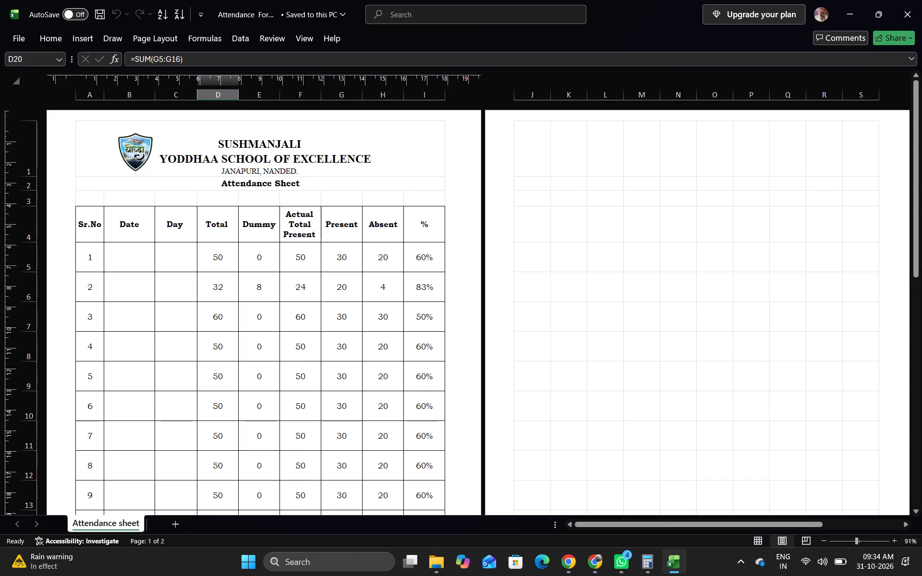
scroll(269, 257, "down", 6)
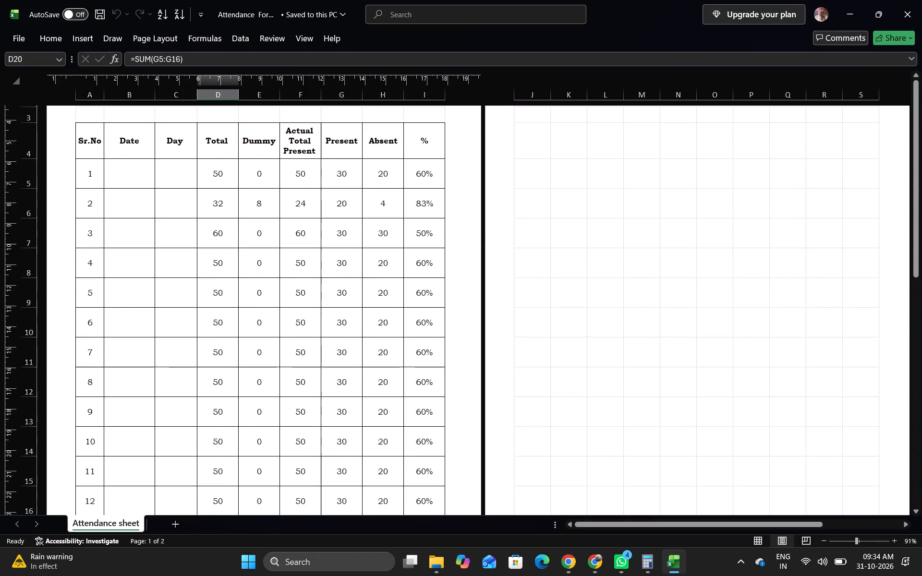
scroll(269, 257, "down", 2)
left_click(902, 18)
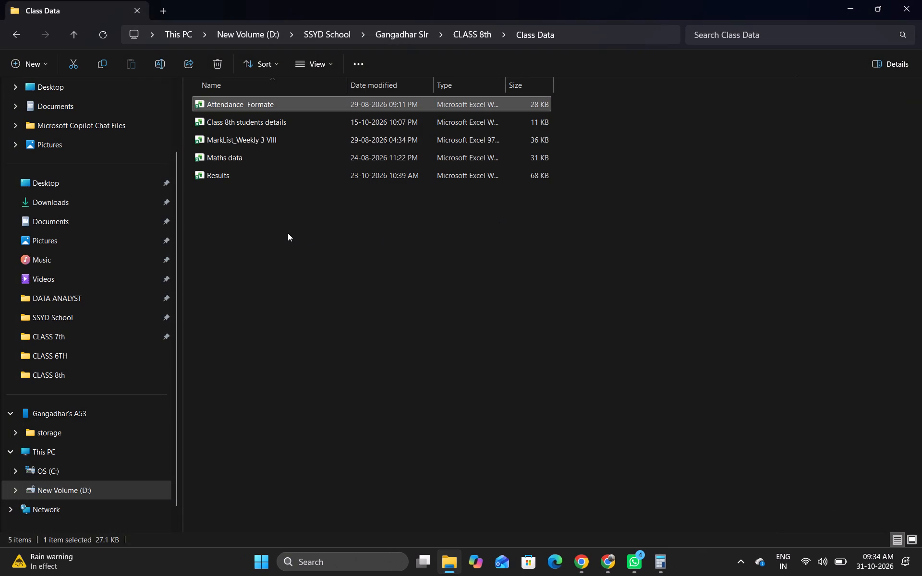
Reopen the Attendance Formate workbook from Class Data and add a new blank worksheet.
double_click(236, 105)
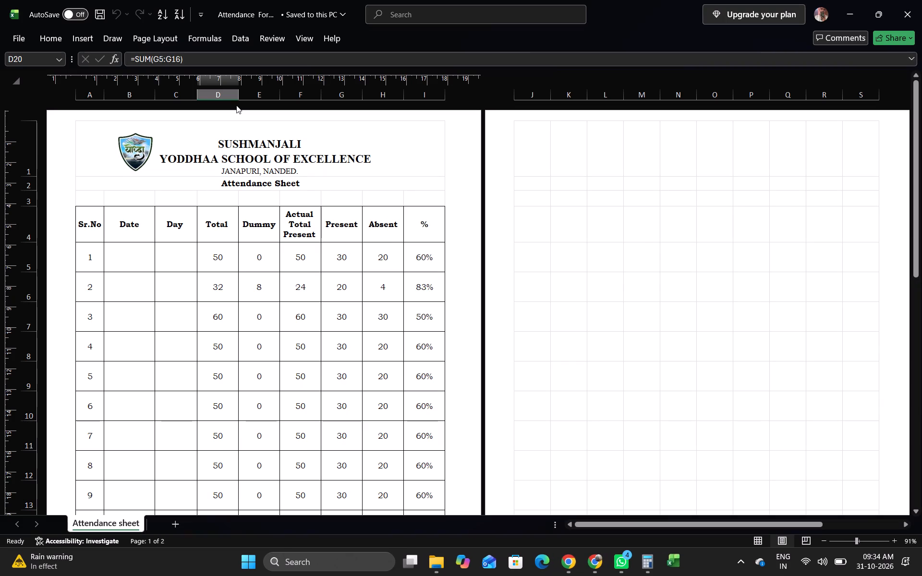
left_click(137, 180)
left_click(111, 152)
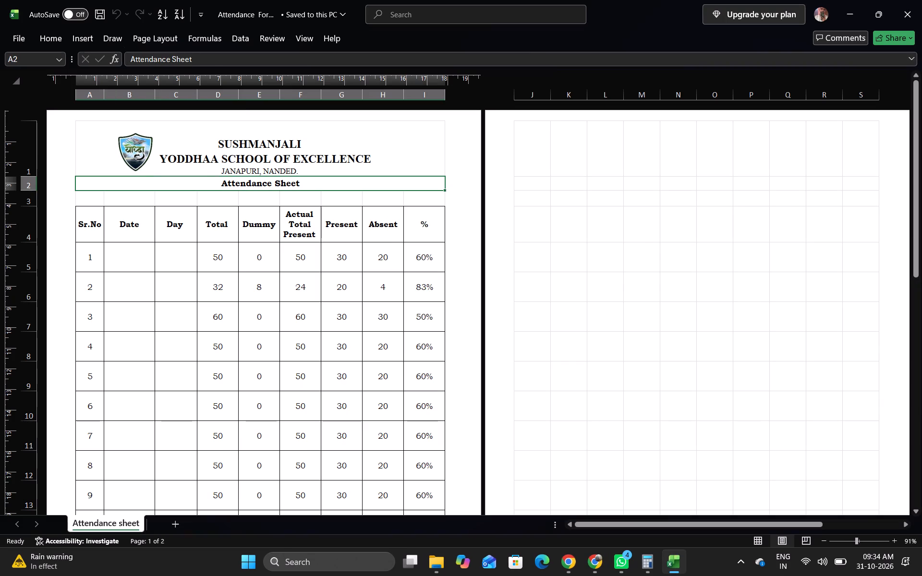
left_click_drag(111, 152, 154, 444)
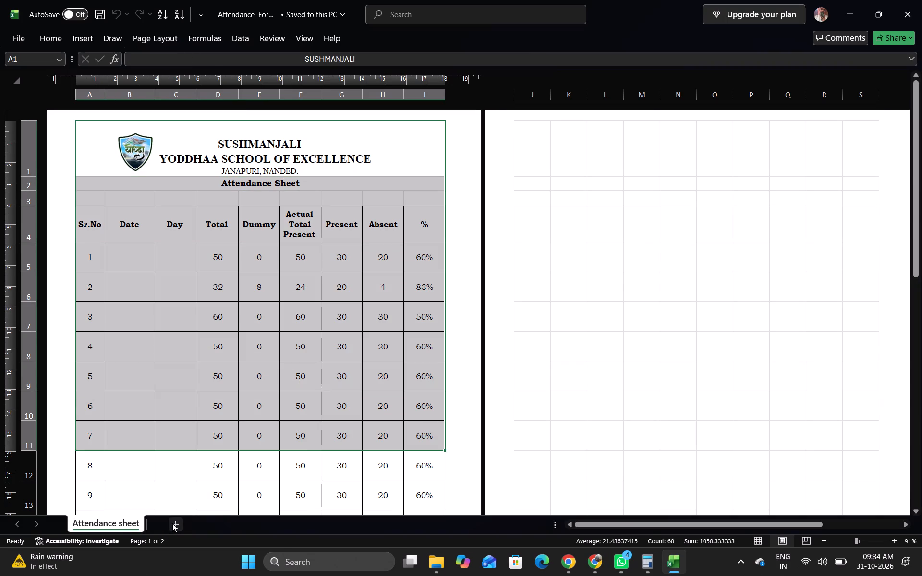
left_click(172, 523)
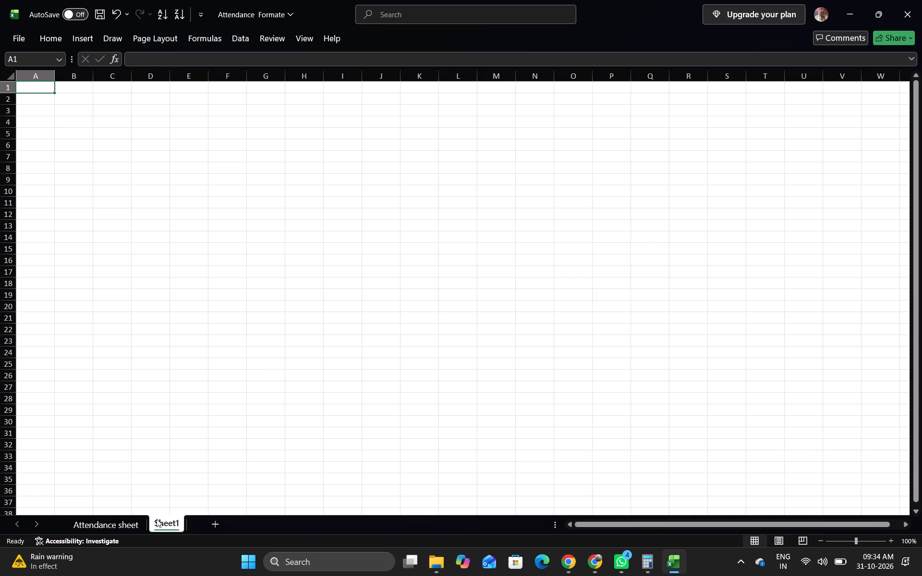
Delete the worksheet named Attendance sheet from the workbook.
left_click(122, 524)
right_click(122, 524)
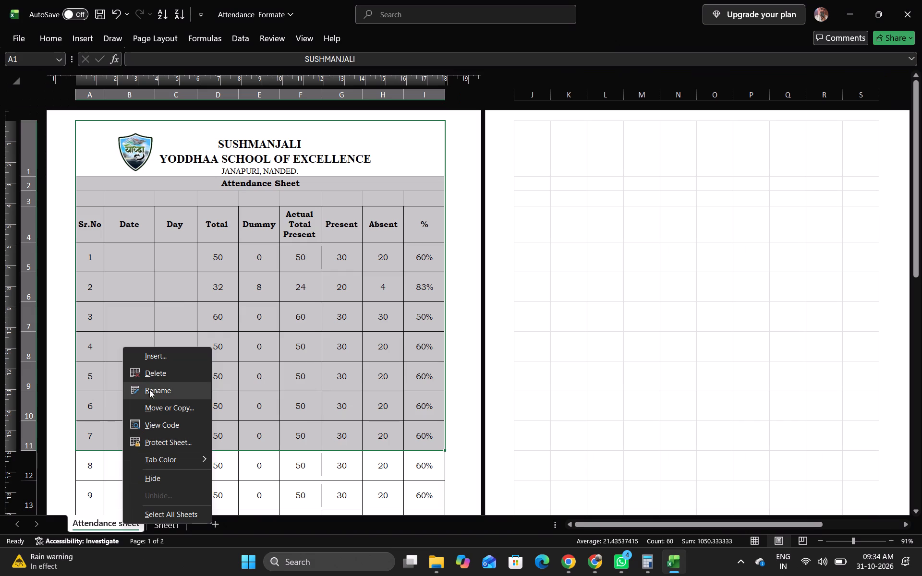
left_click(148, 370)
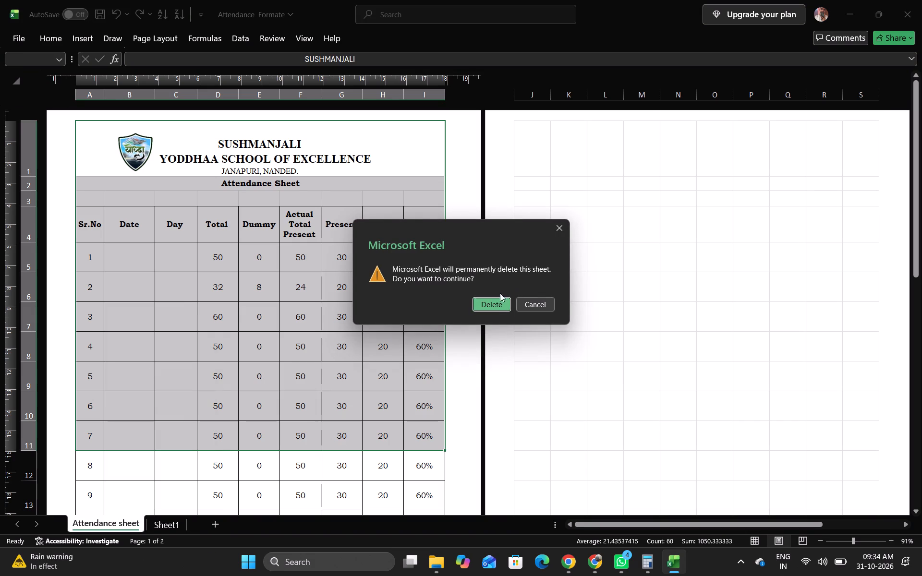
left_click(498, 307)
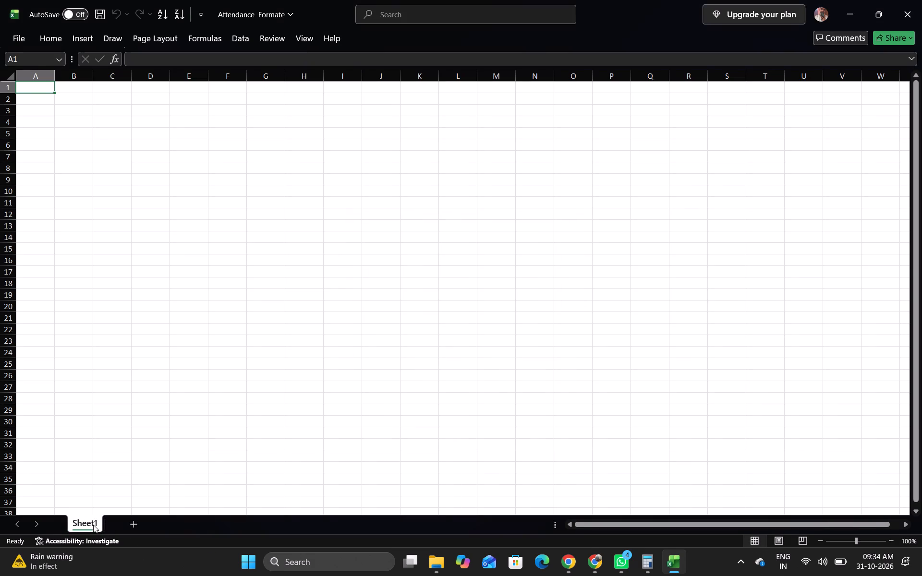
Rename the remaining blank worksheet as Oct.
double_click(91, 521)
type("OCt")
key("BackSpace")
key("BackSpace")
type("Ct")
key("BackSpace")
key("BackSpace")
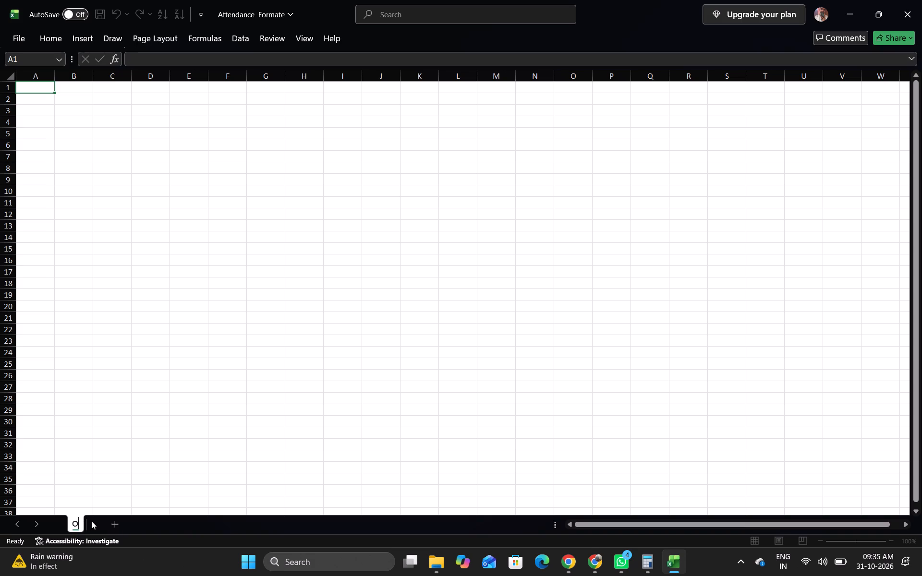
key("c")
key("t")
key("Return")
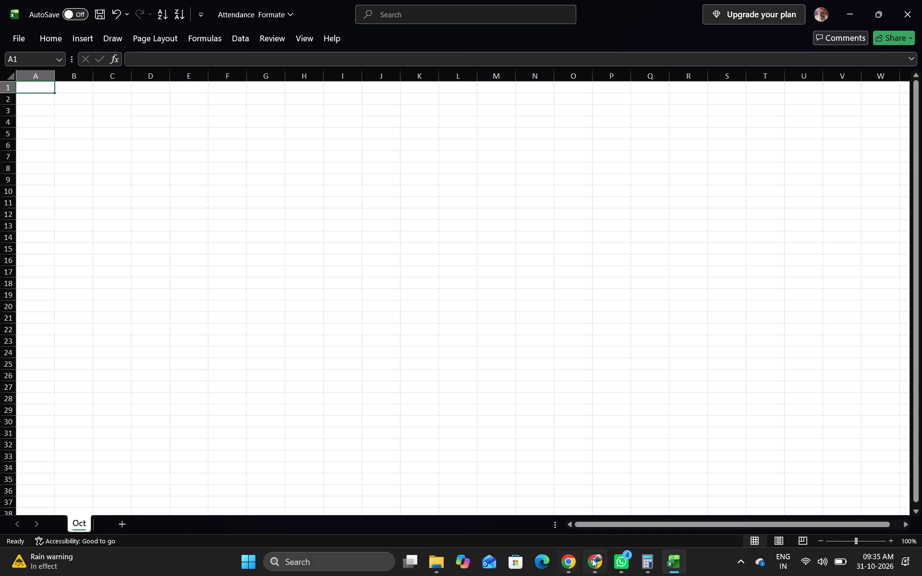
Switch to the Chrome window with the attendance register and check the recent download history for the saved PDF.
left_click(590, 566)
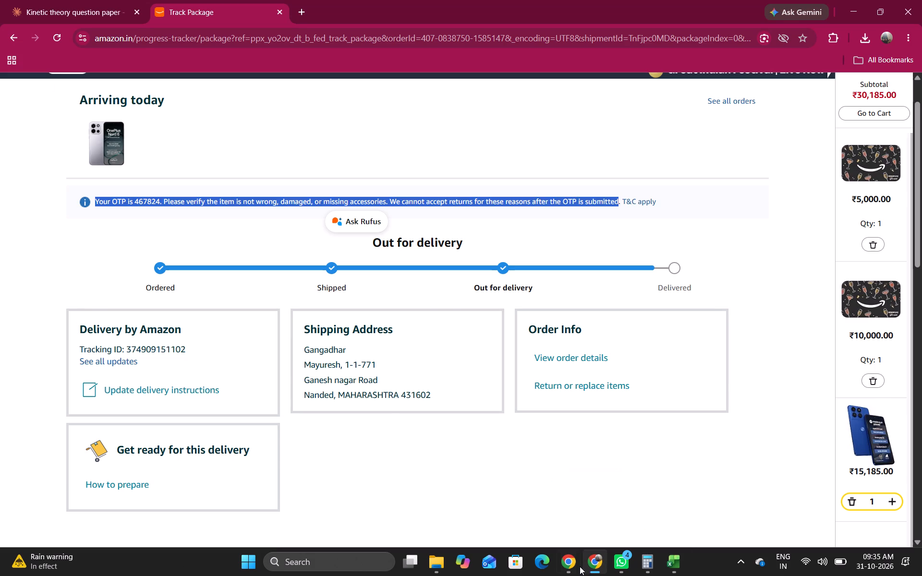
left_click(580, 565)
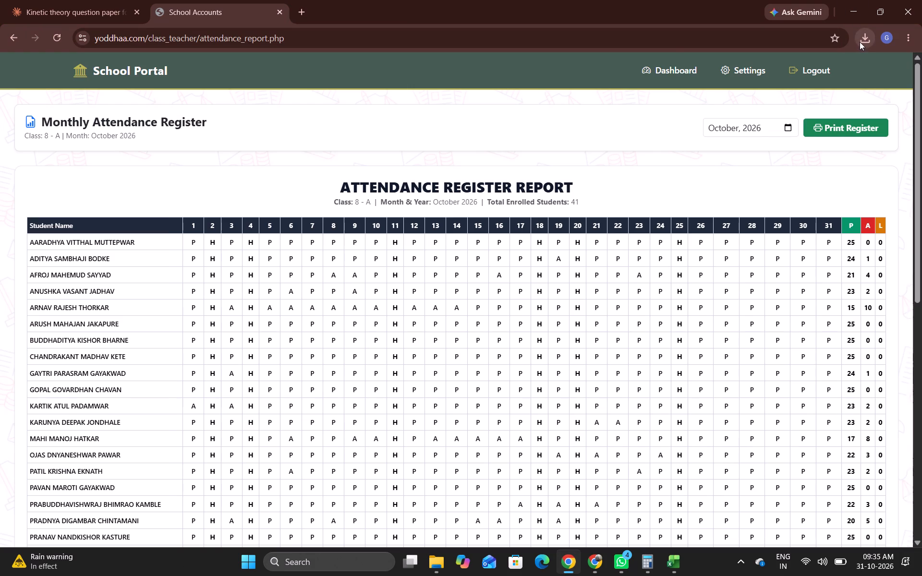
left_click(860, 41)
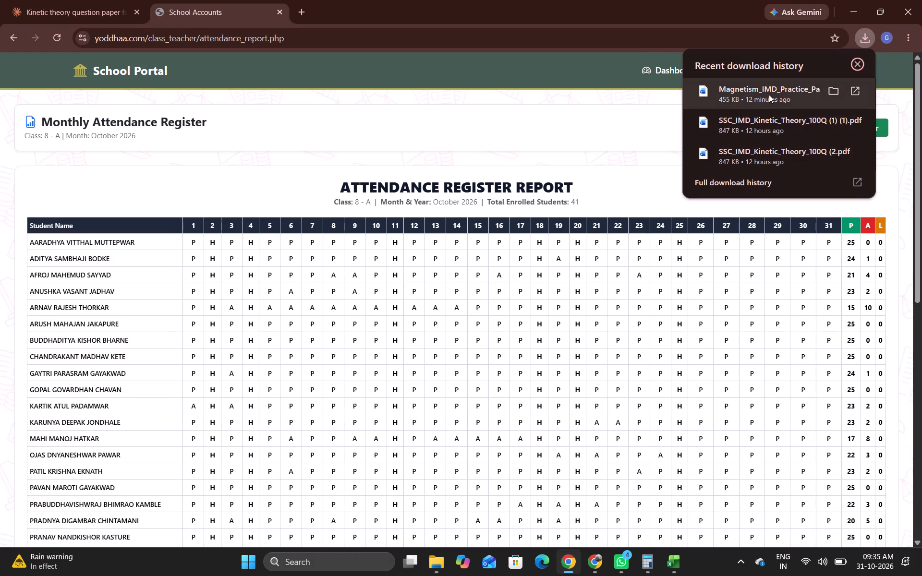
Switch to File Explorer, go back to CLASS 8th, open the OCT Attendance PDF in Word and examine its student attendance table.
left_click(430, 570)
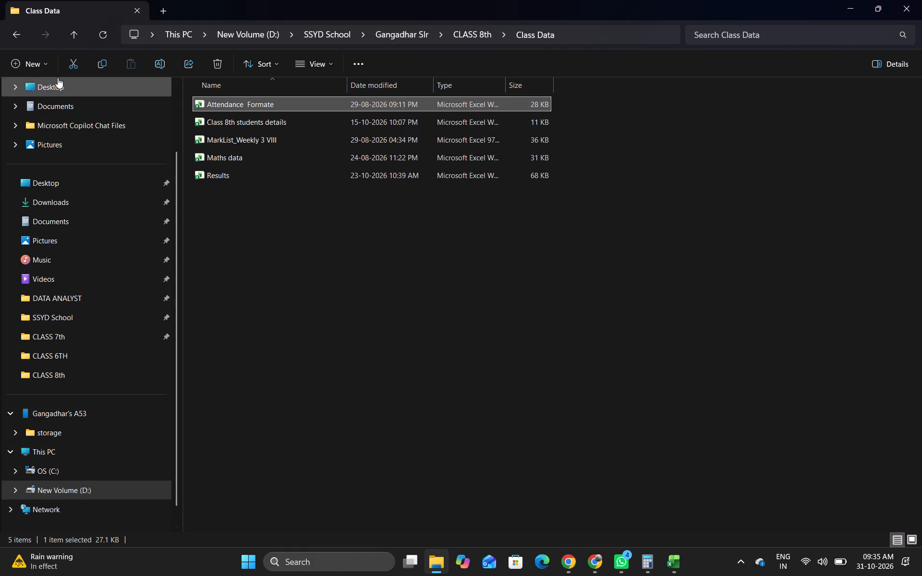
left_click(21, 36)
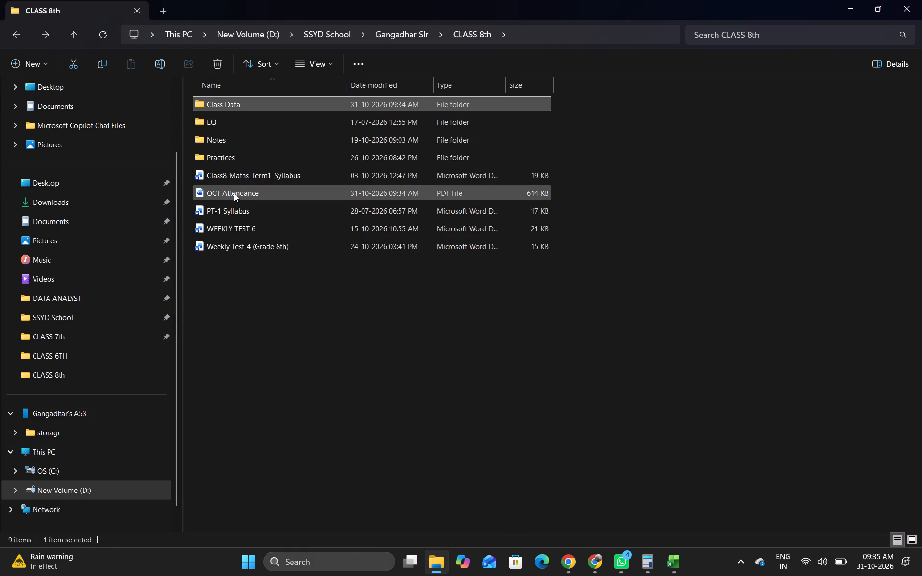
double_click(234, 193)
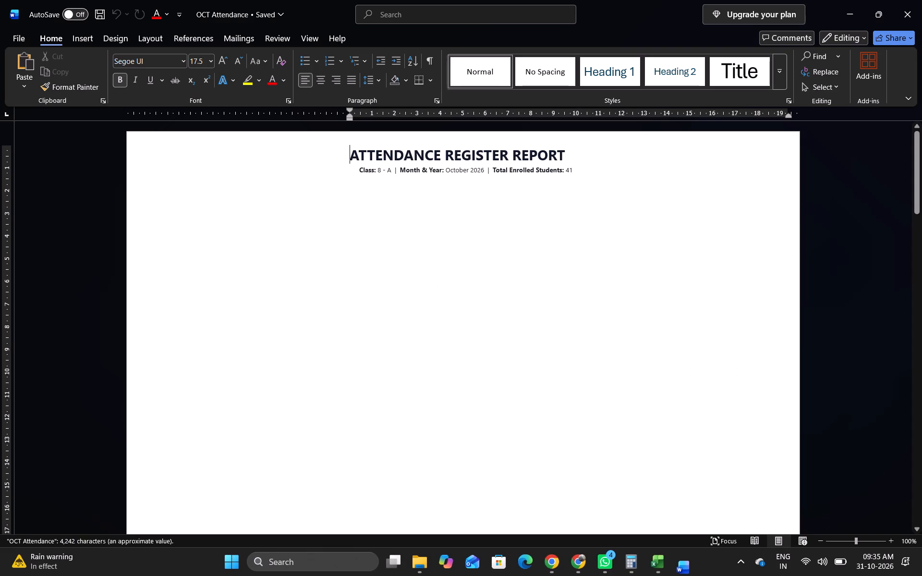
scroll(234, 193, "down", 2)
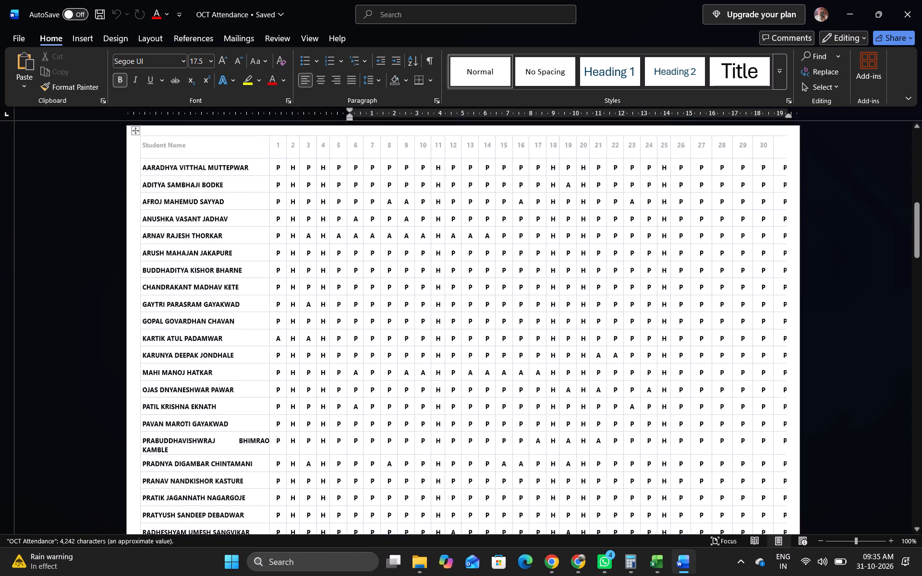
scroll(234, 193, "down", 1)
scroll(234, 193, "up", 2)
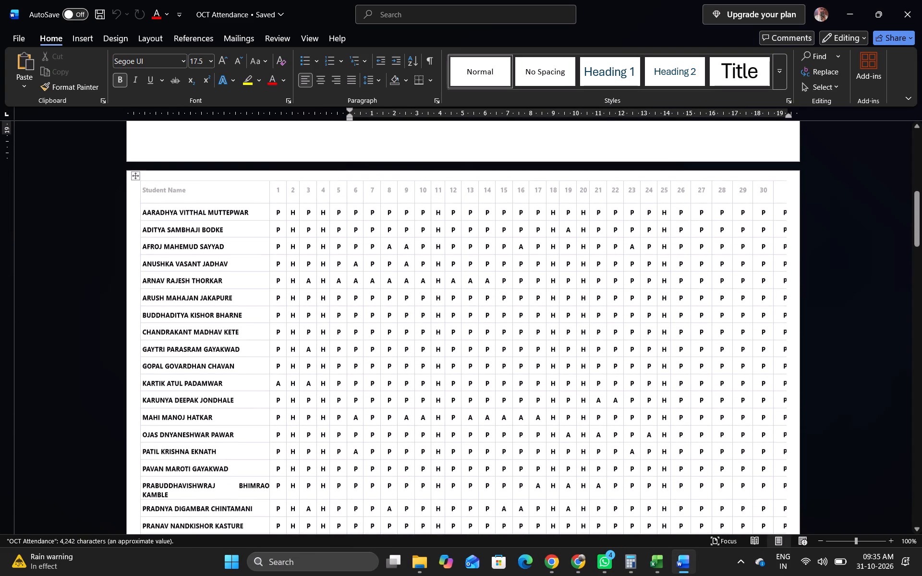
Copy the first block of student names from the Word attendance table and paste it into Excel's Oct worksheet starting at cell A2.
left_click(163, 210)
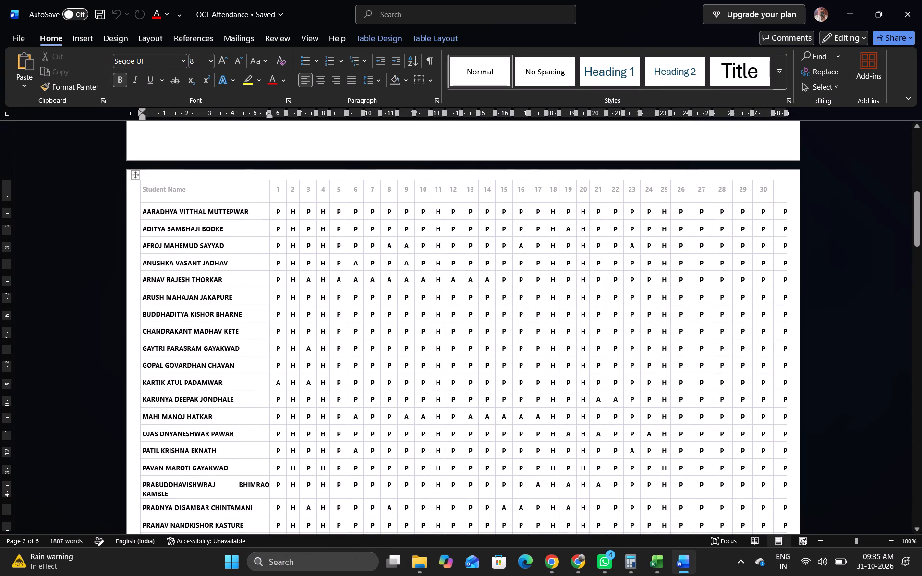
left_click_drag(143, 210, 197, 566)
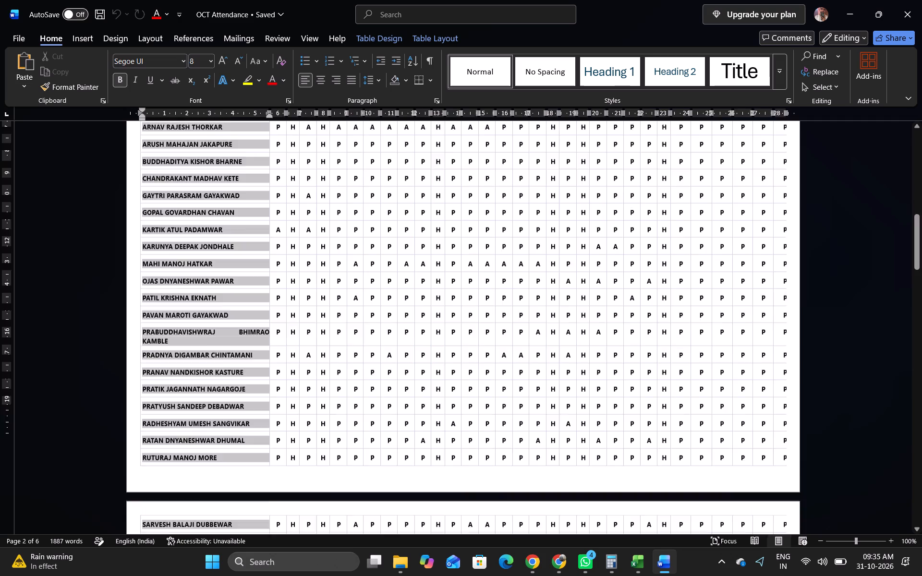
left_click_drag(197, 566, 227, 116)
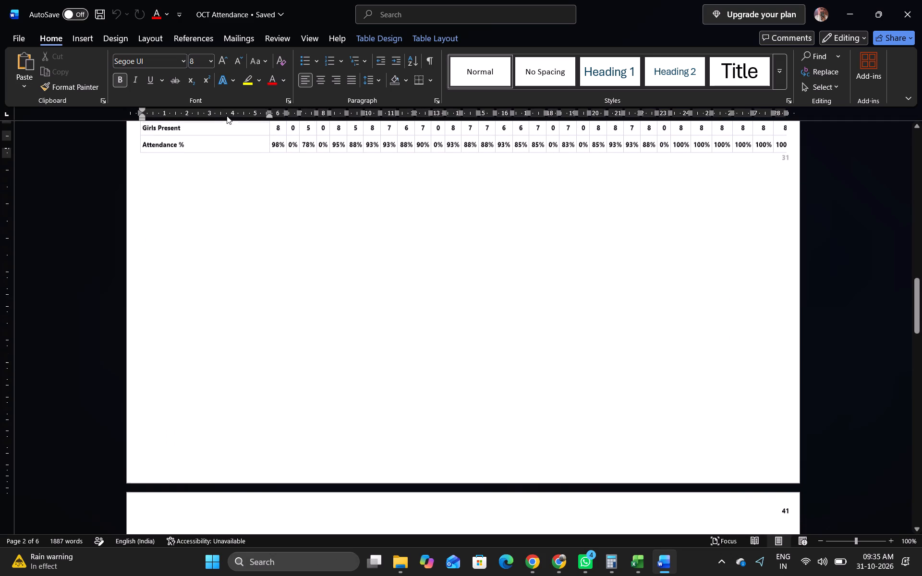
left_click_drag(227, 116, 223, 121)
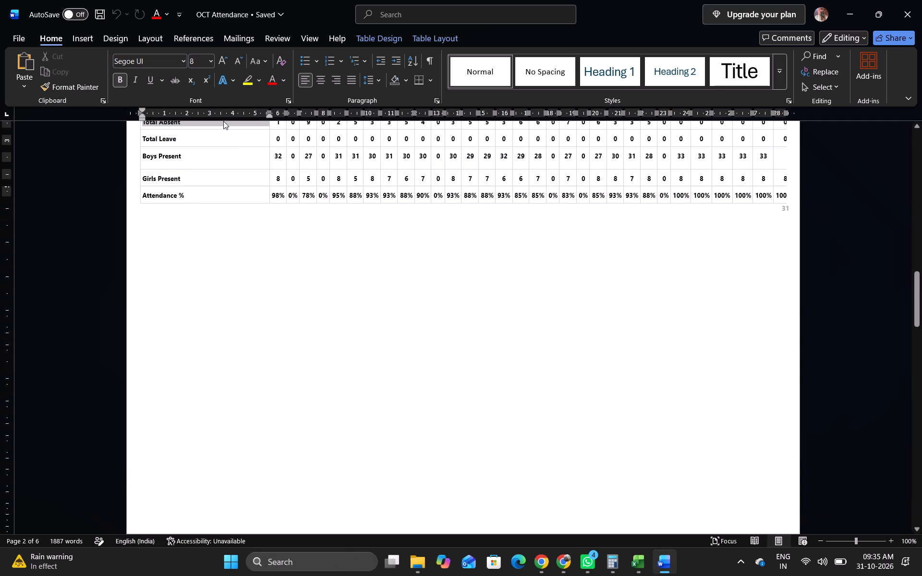
left_click_drag(223, 121, 210, 188)
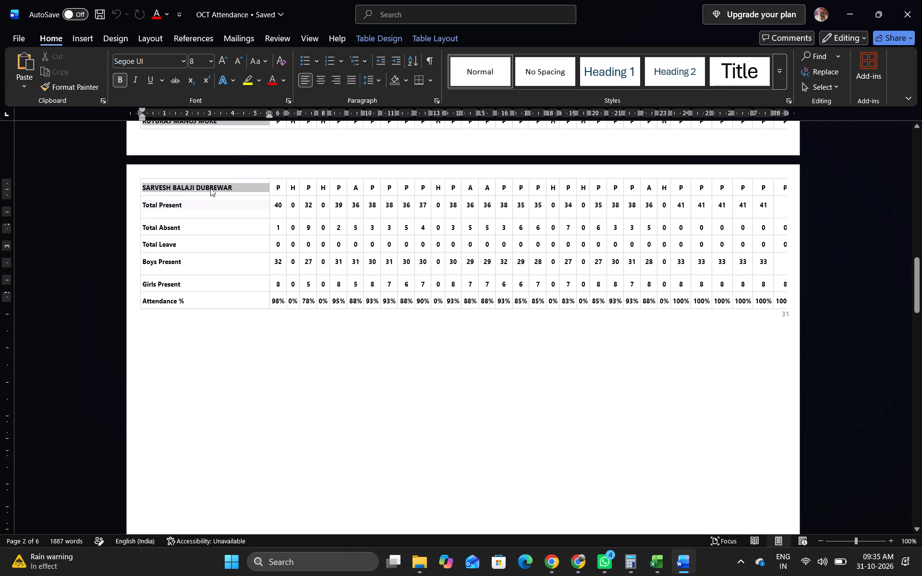
left_click_drag(210, 188, 229, 187)
key("ctrl+c")
key("ctrl+c")
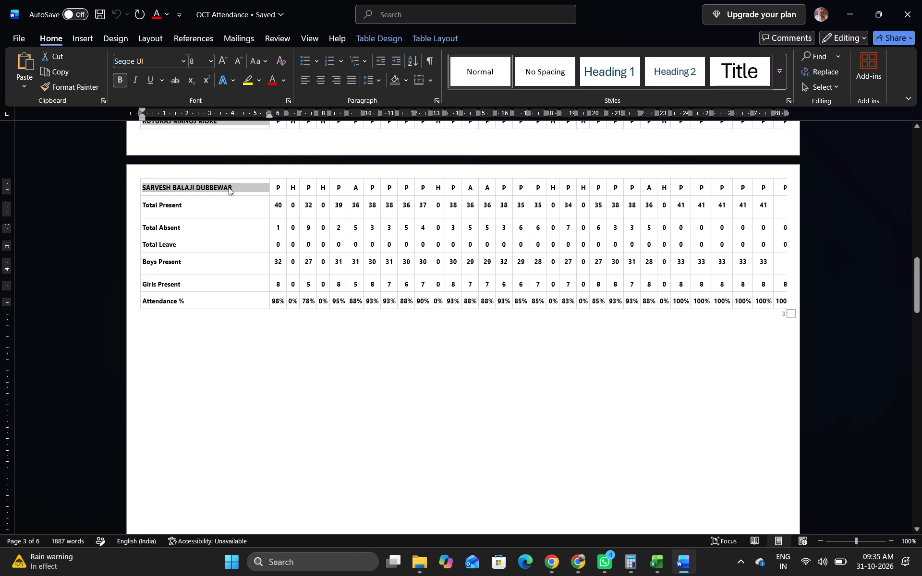
left_click(648, 568)
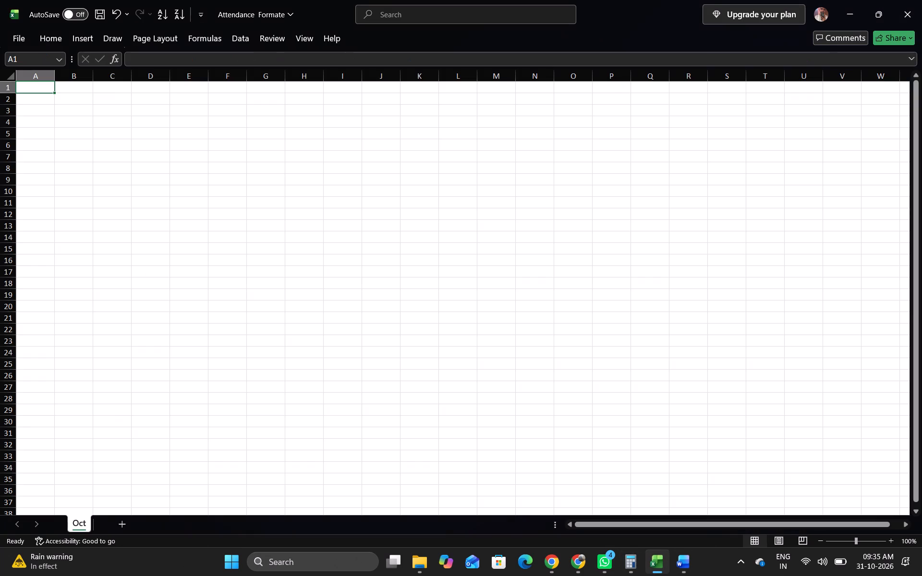
key("Down")
key("ctrl+v")
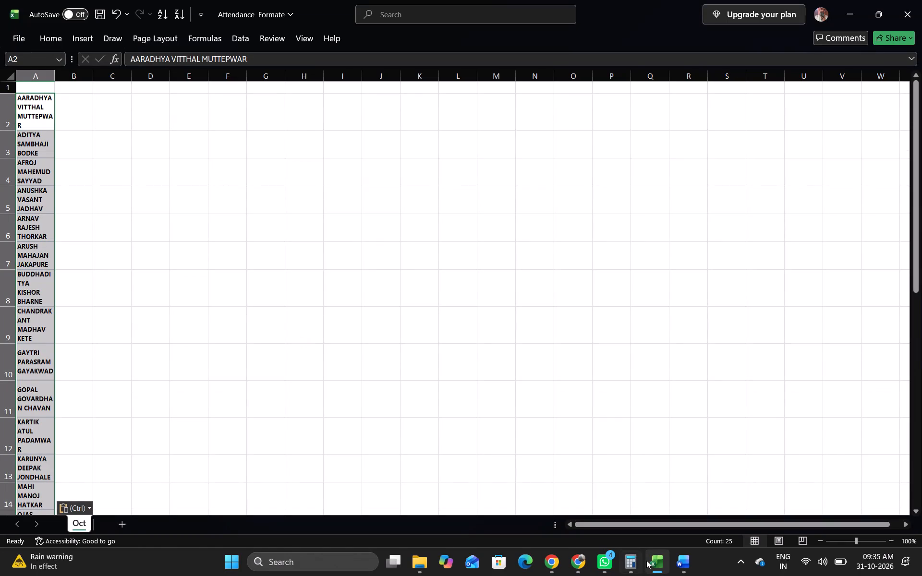
Copy the remaining student names from the continued Word attendance table and paste them into the Oct worksheet starting at cell A27.
left_click(679, 564)
scroll(399, 433, "down", 1)
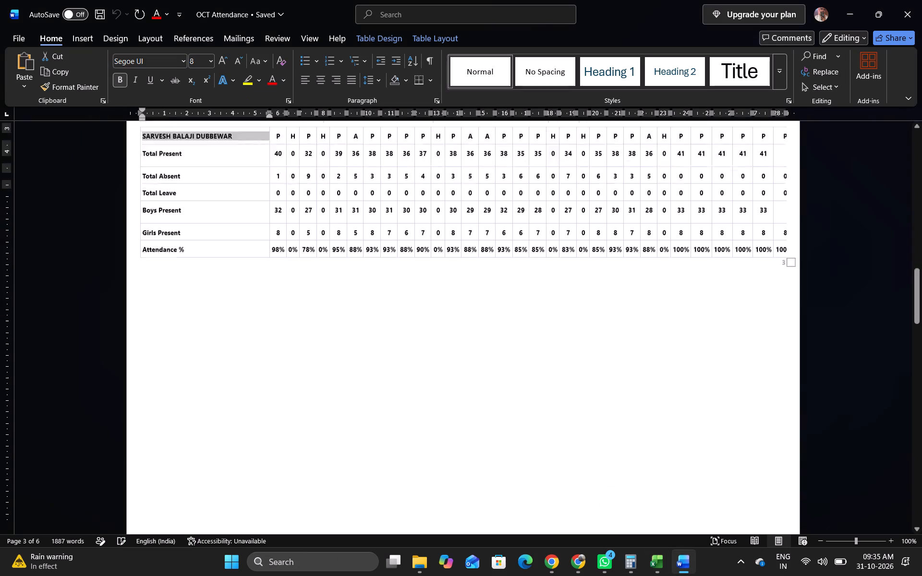
scroll(399, 433, "down", 3)
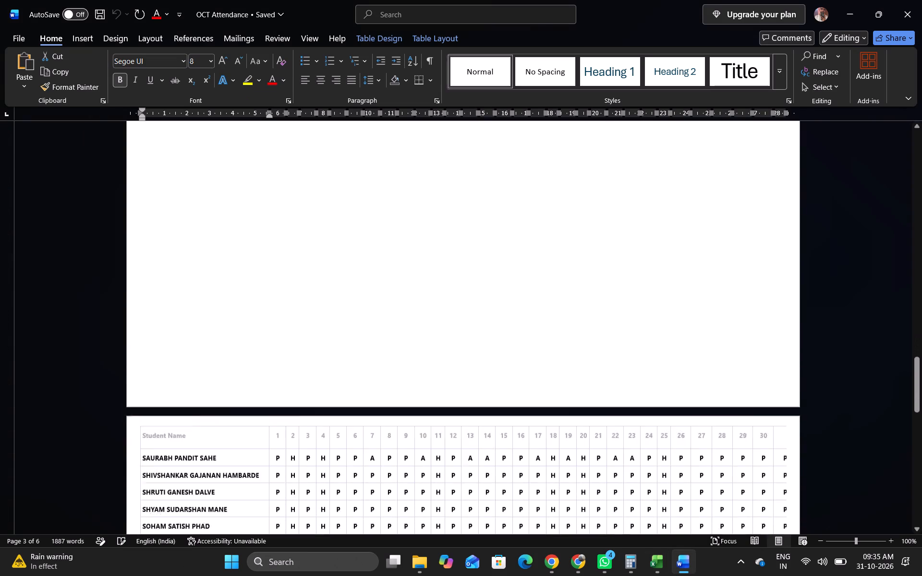
scroll(399, 433, "down", 1)
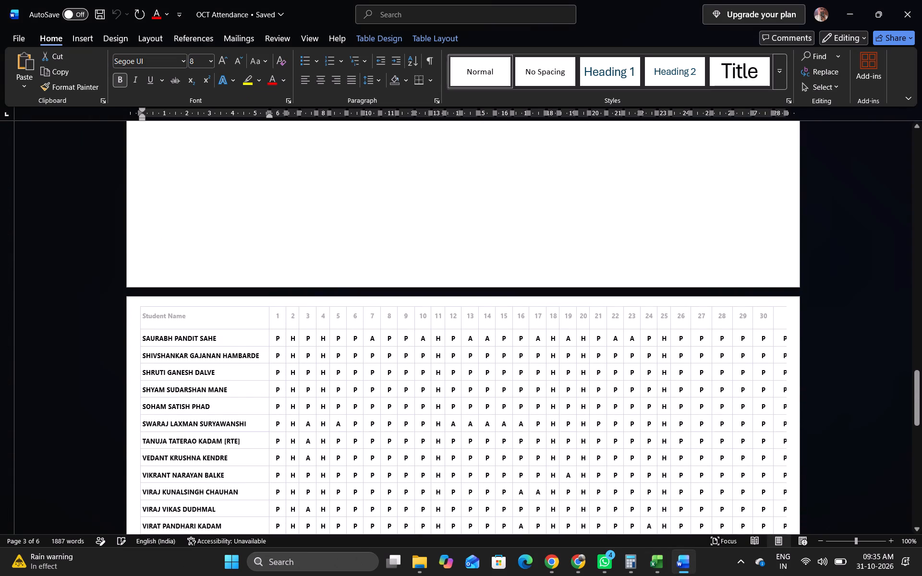
left_click_drag(143, 336, 197, 553)
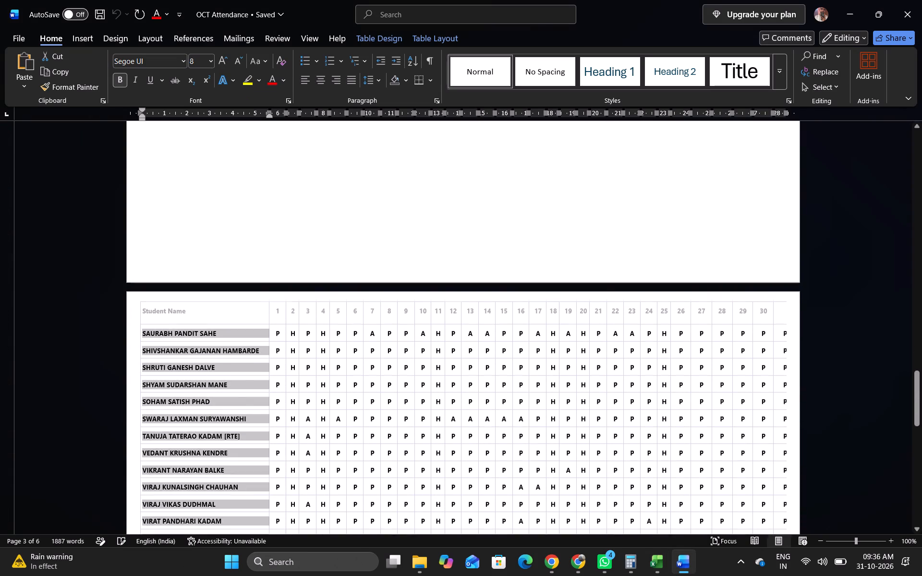
left_click_drag(197, 553, 212, 483)
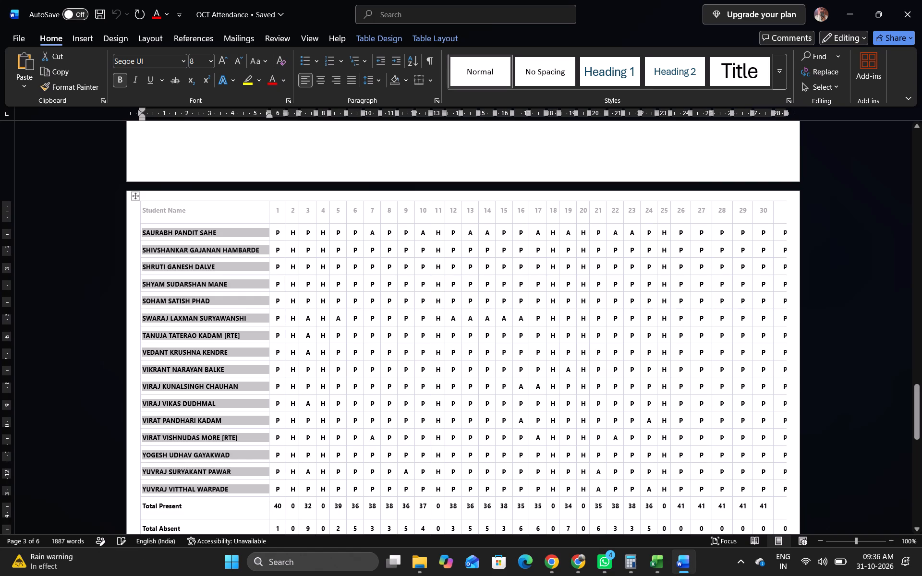
key("ctrl+c")
key("ctrl+c")
left_click(653, 554)
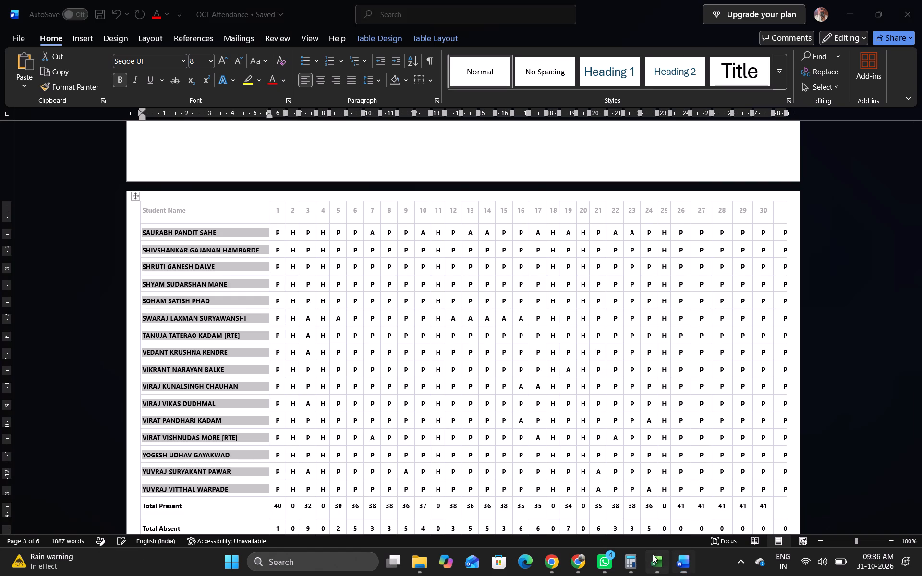
scroll(255, 419, "down", 4)
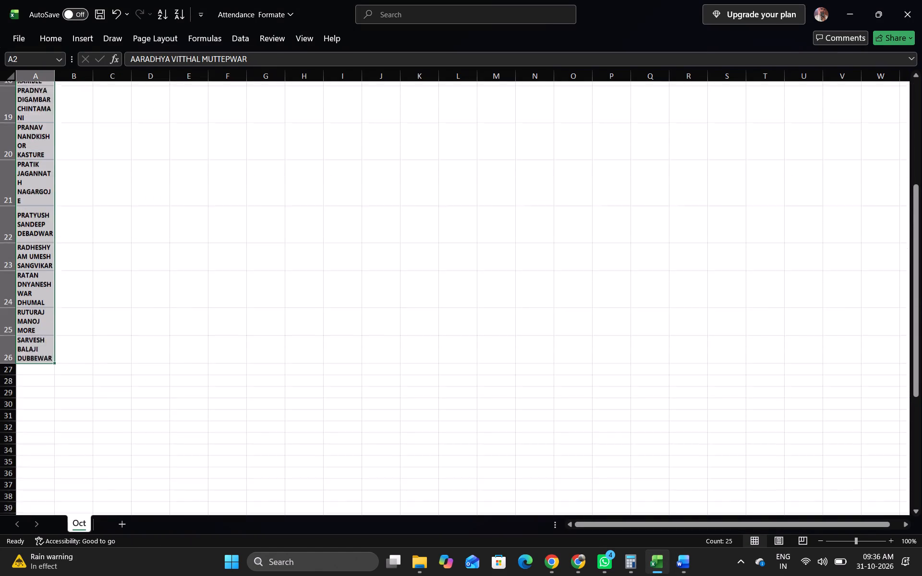
scroll(255, 419, "down", 3)
left_click(28, 275)
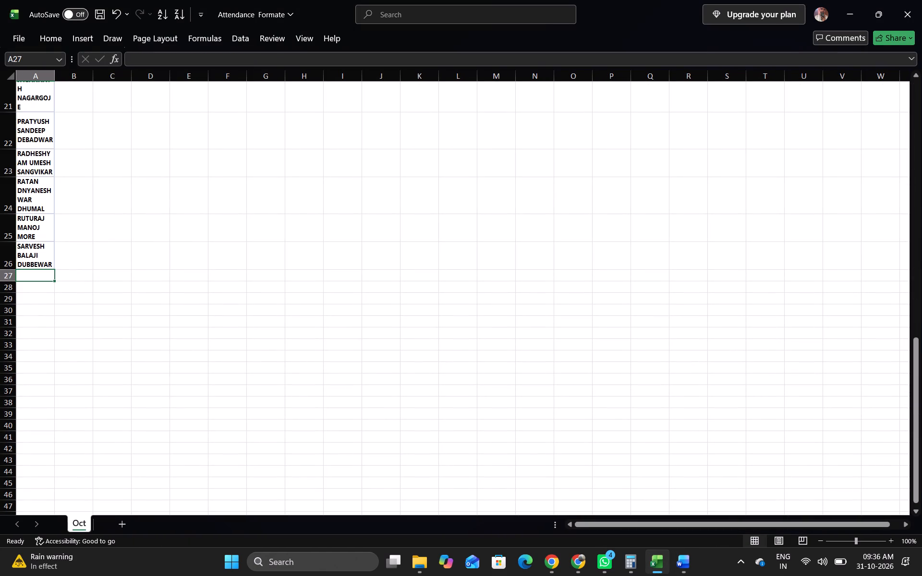
key("ctrl+v")
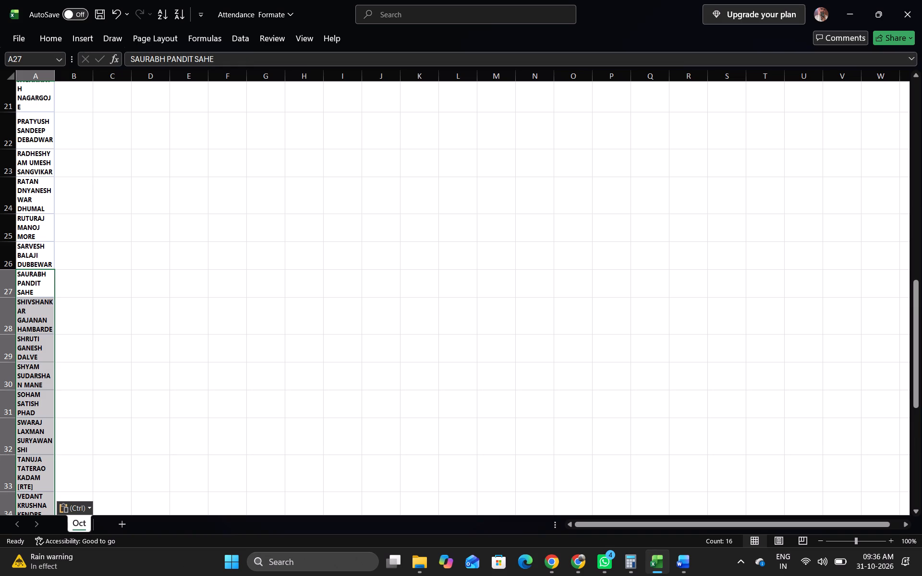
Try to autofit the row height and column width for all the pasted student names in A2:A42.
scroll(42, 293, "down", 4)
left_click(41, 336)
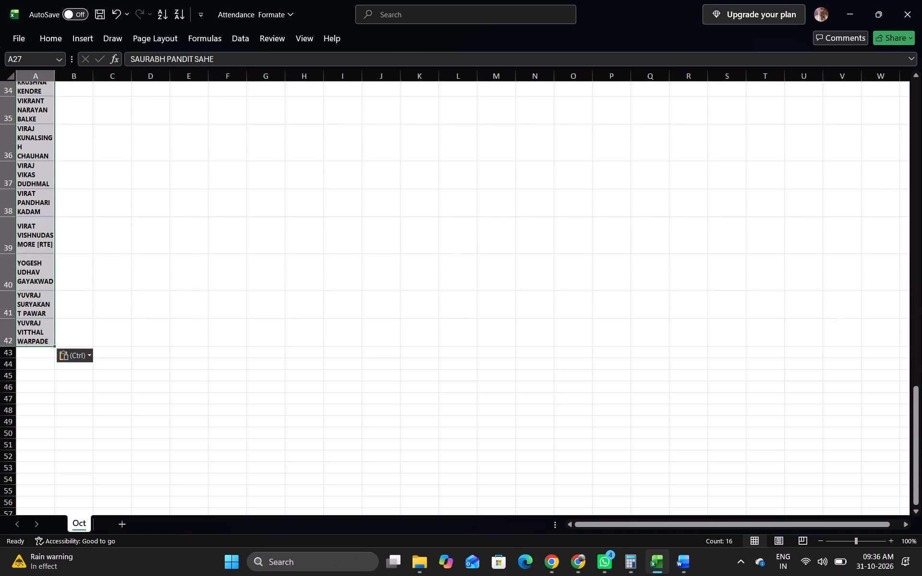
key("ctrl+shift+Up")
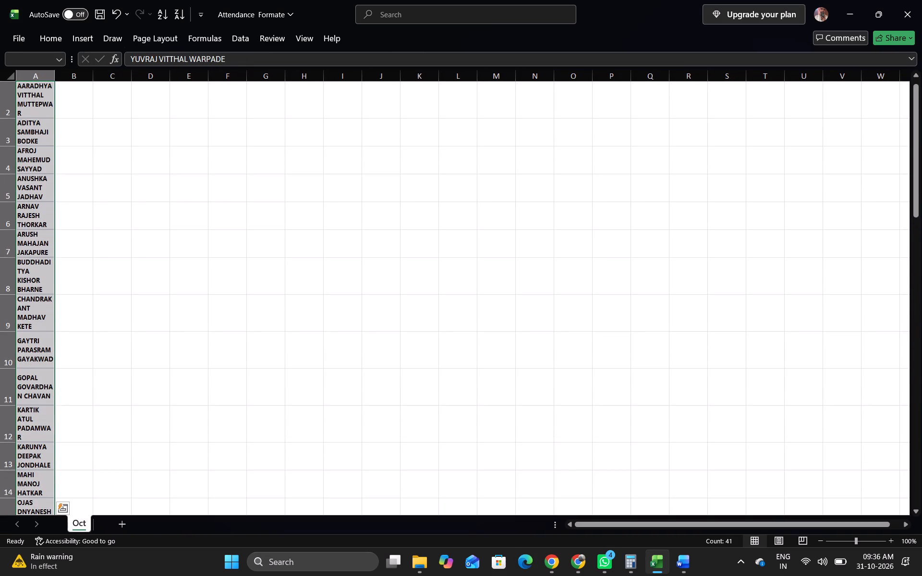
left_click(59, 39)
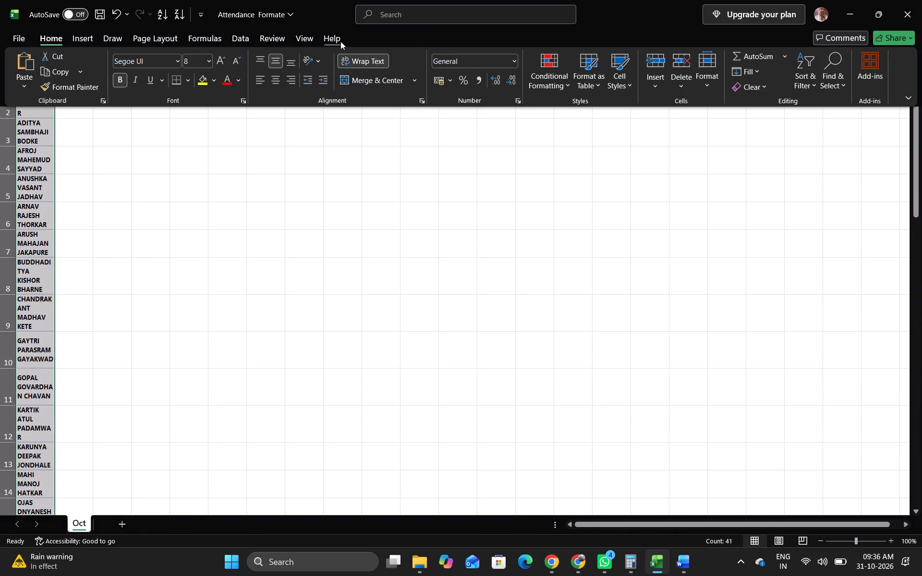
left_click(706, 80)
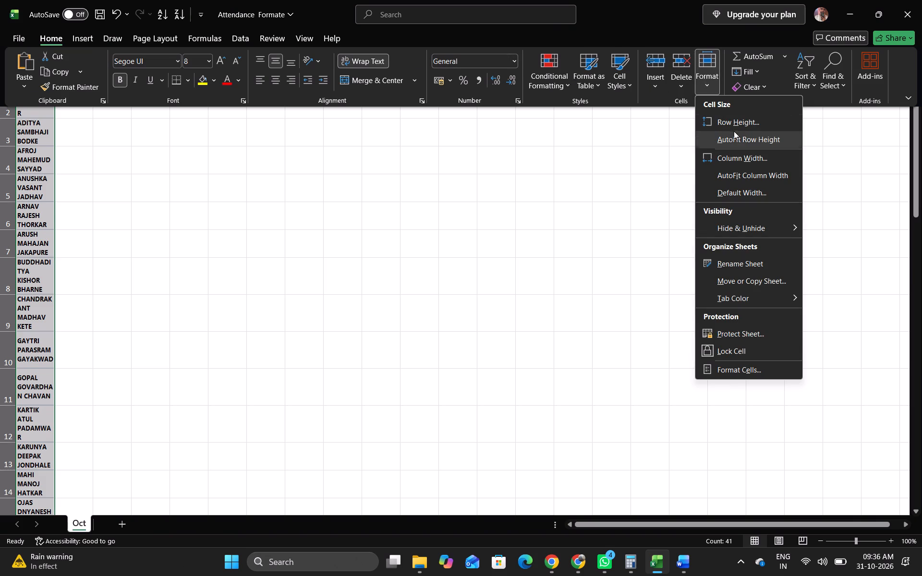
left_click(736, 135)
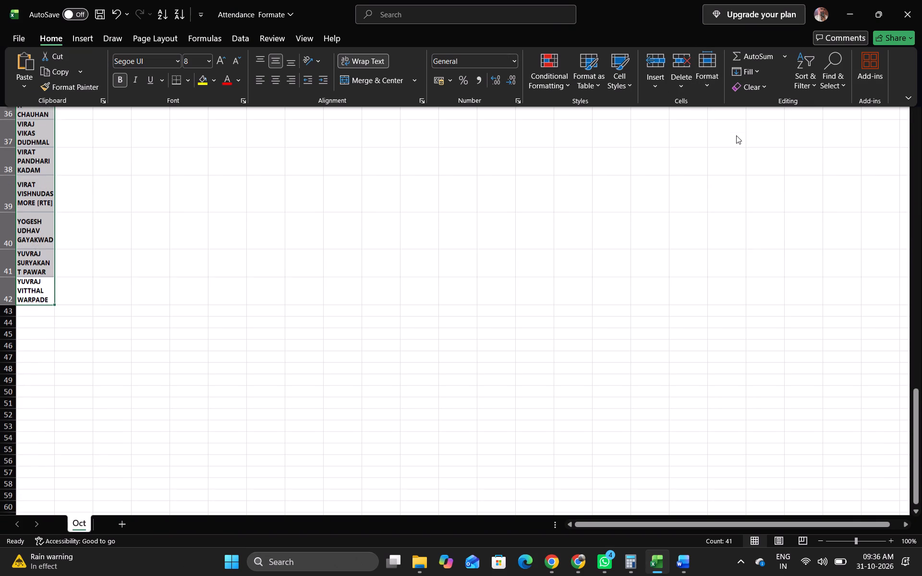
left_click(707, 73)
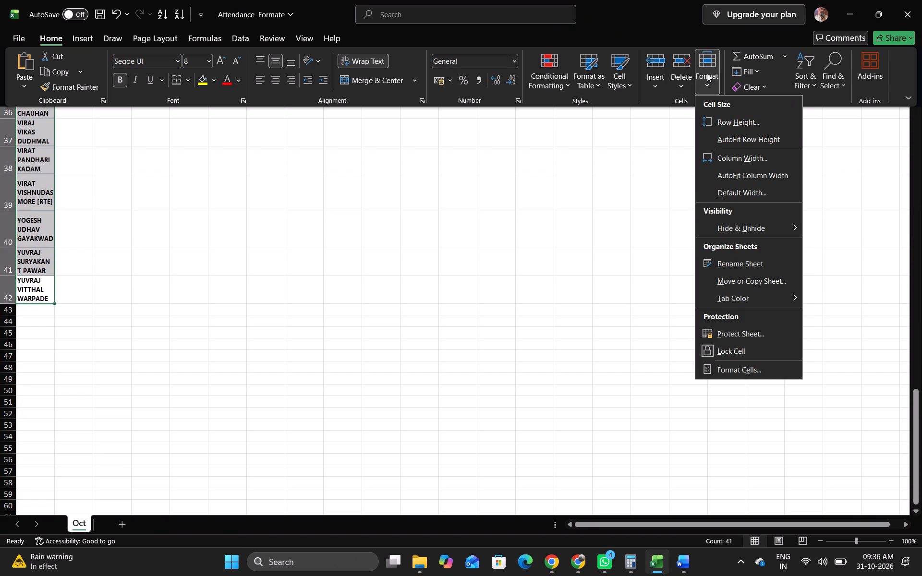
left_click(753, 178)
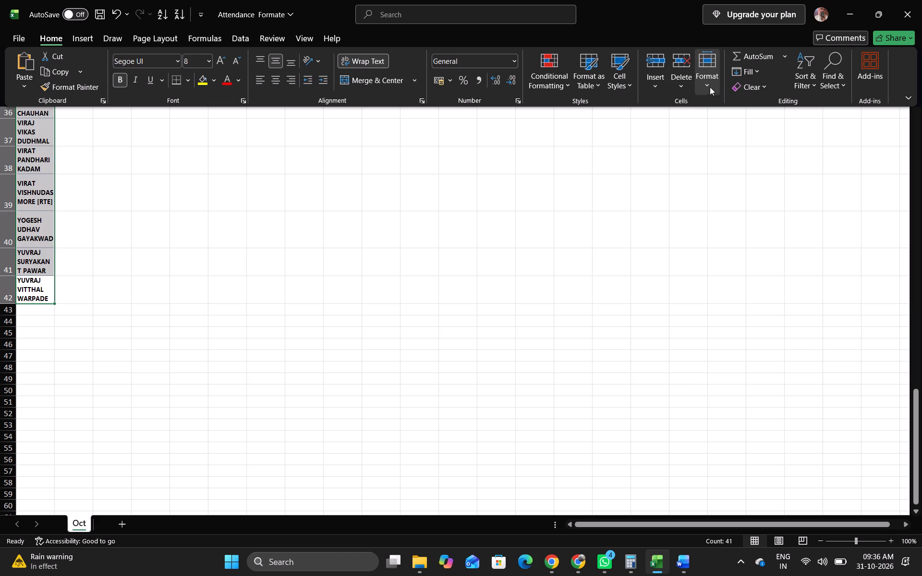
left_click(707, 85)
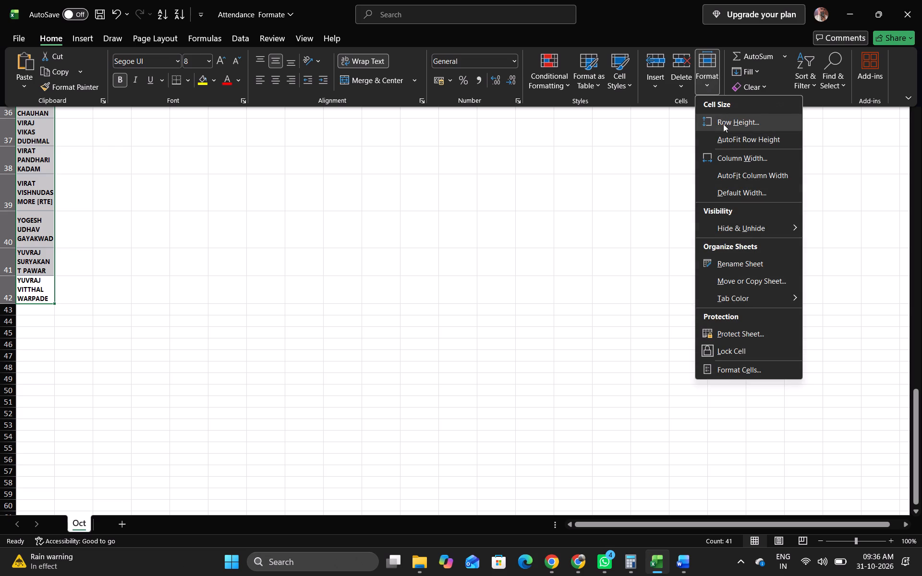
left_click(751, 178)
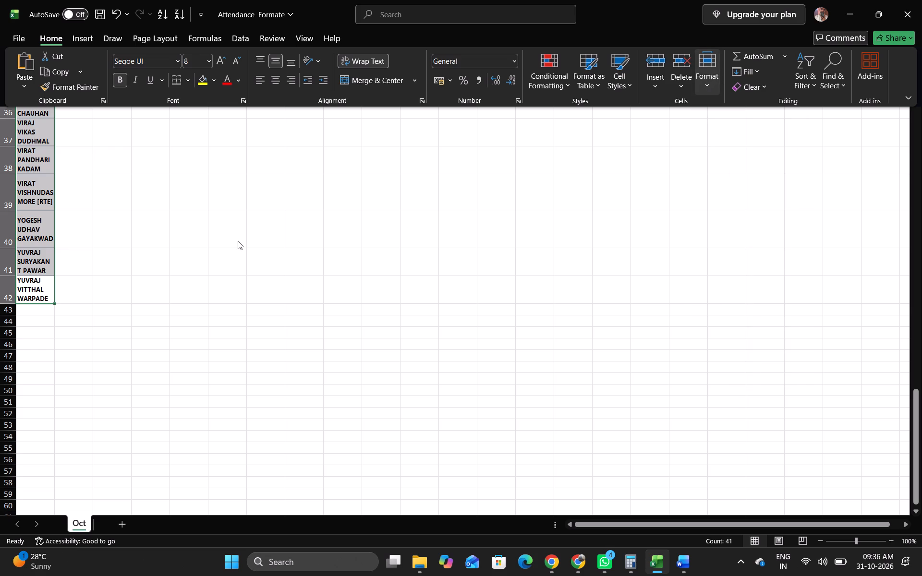
Widen column A of the Oct worksheet so each student's full name fits on a single line.
left_click(238, 241)
scroll(238, 241, "up", 5)
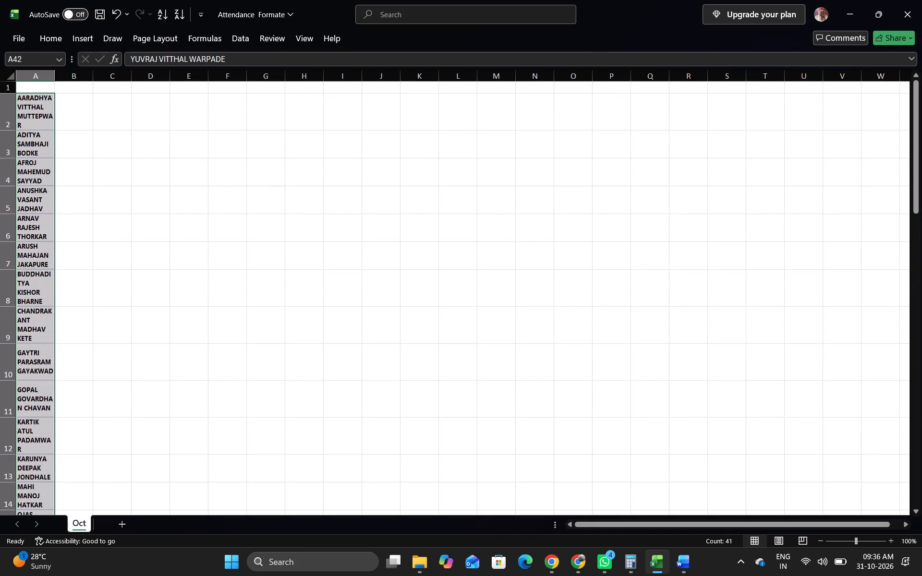
left_click_drag(52, 76, 94, 86)
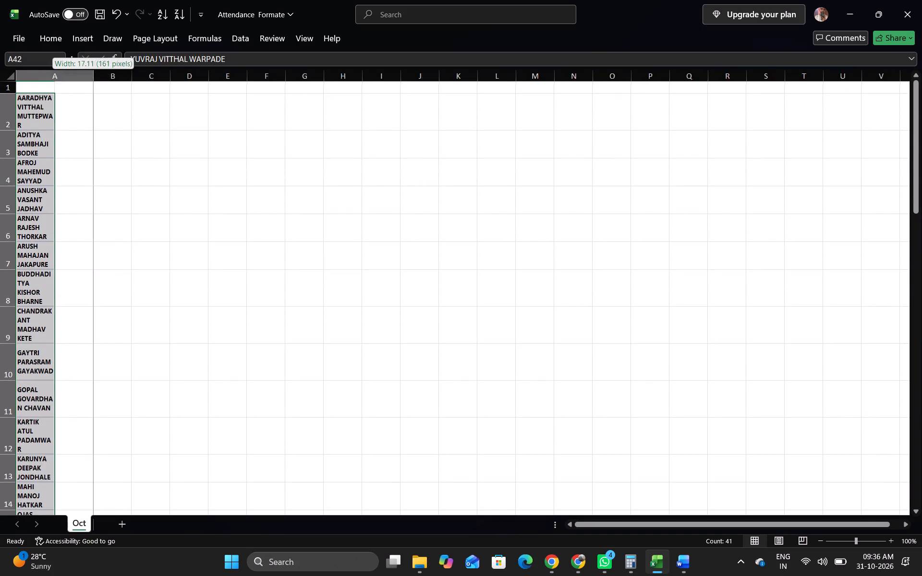
left_click_drag(94, 86, 115, 86)
left_click_drag(117, 72, 165, 72)
scroll(126, 280, "down", 1)
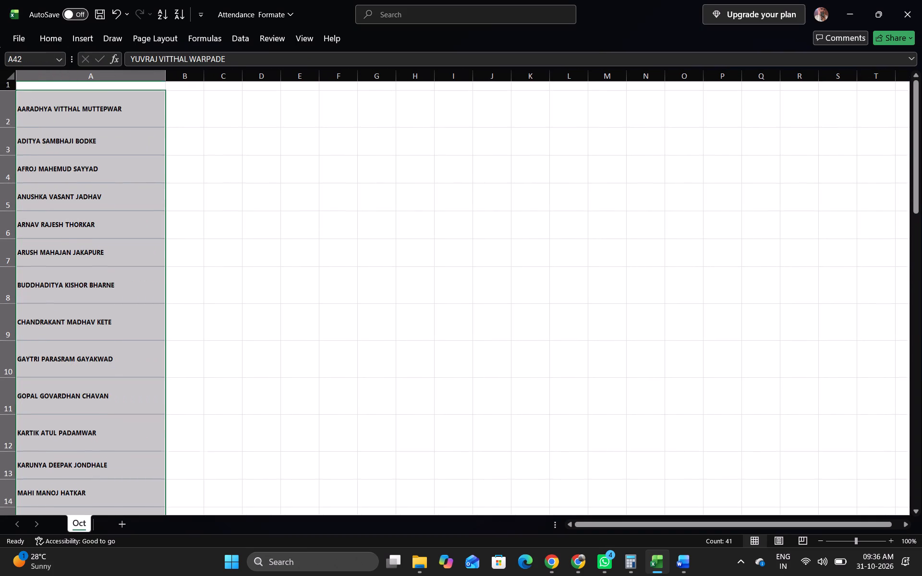
scroll(126, 280, "down", 1)
scroll(126, 280, "up", 1)
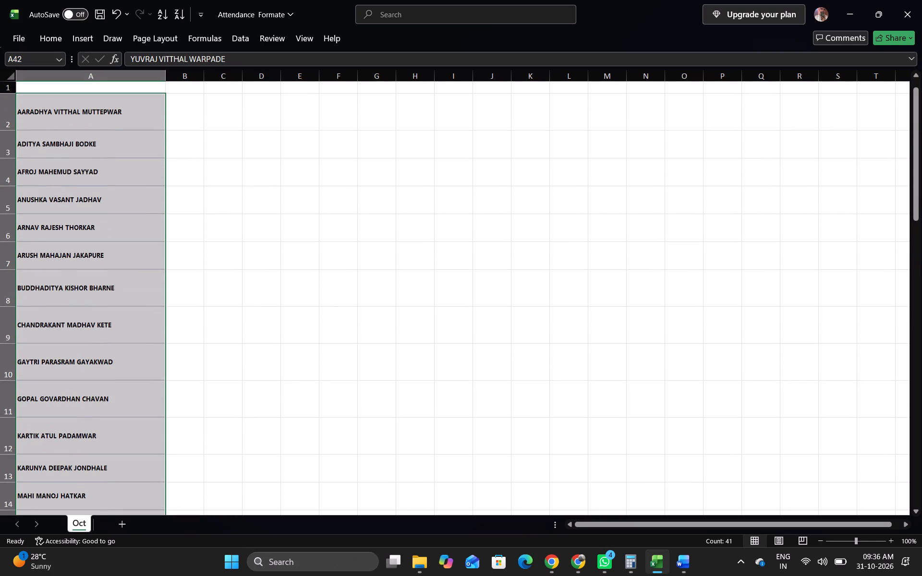
AutoFit the row height for all the student name rows, from row 2 to row 42.
left_click(89, 119)
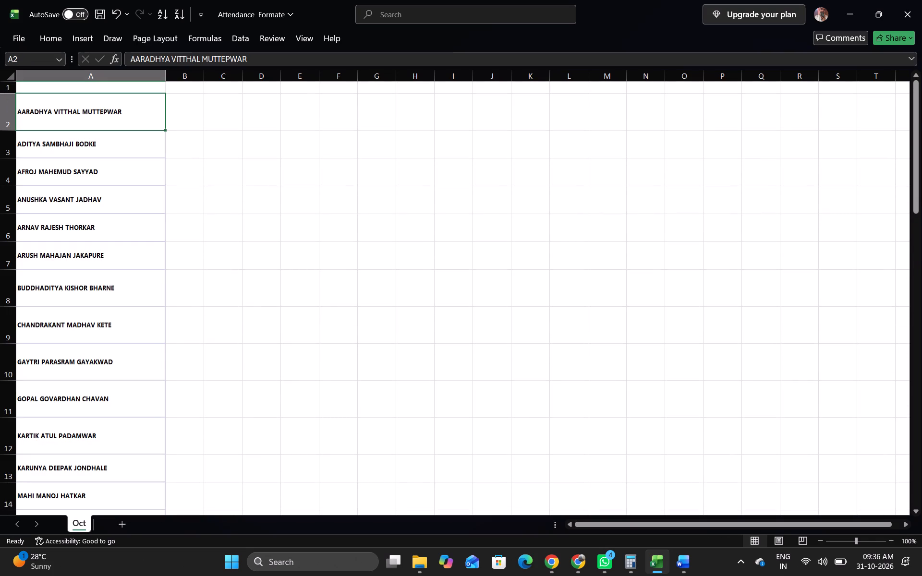
key("ctrl+shift+Down")
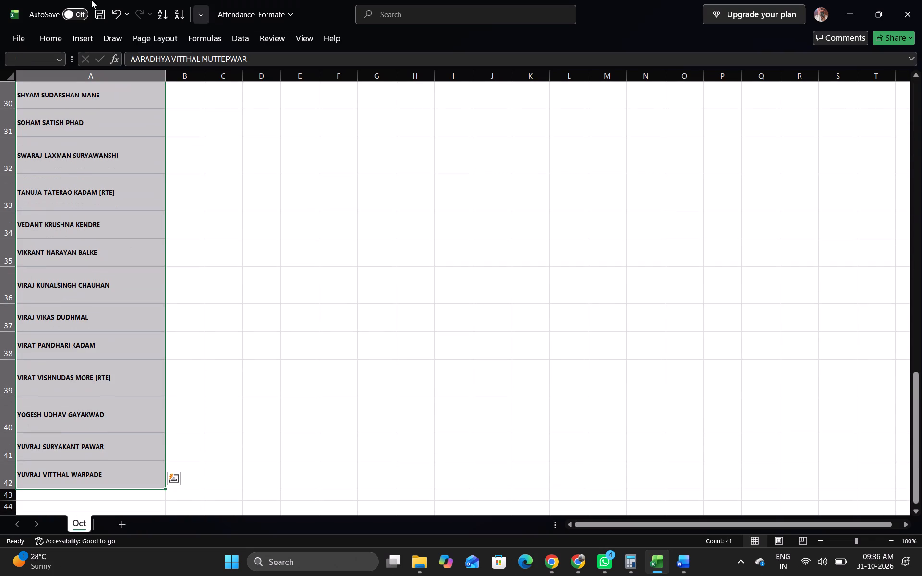
left_click(47, 41)
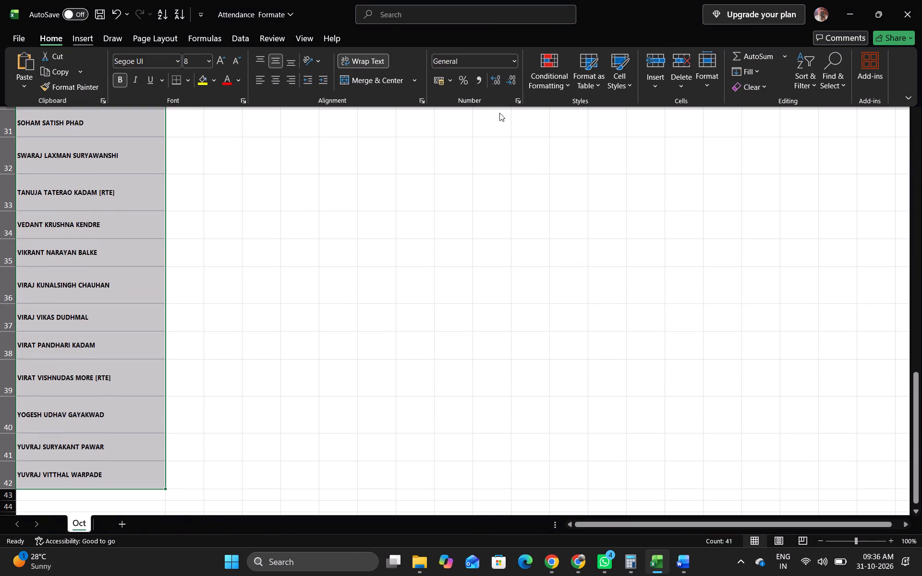
left_click(708, 90)
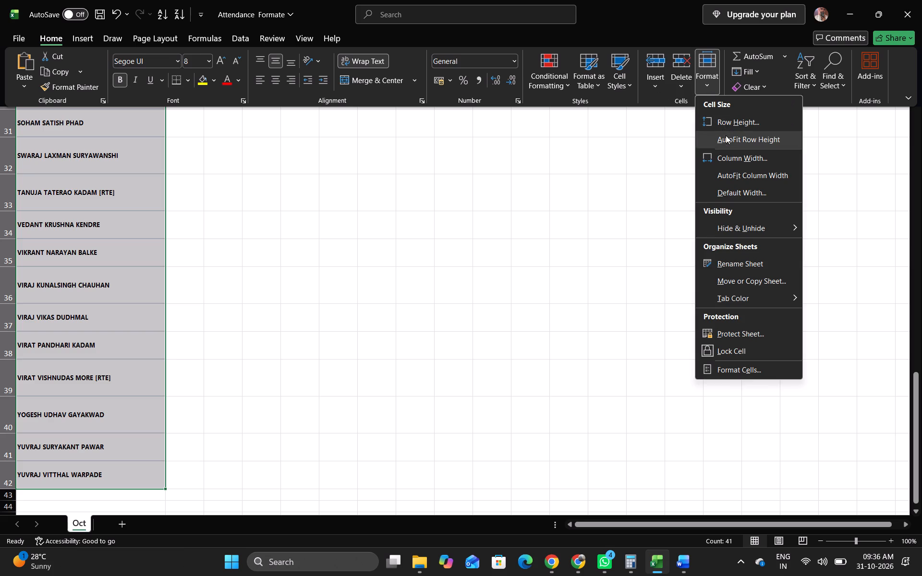
left_click(730, 136)
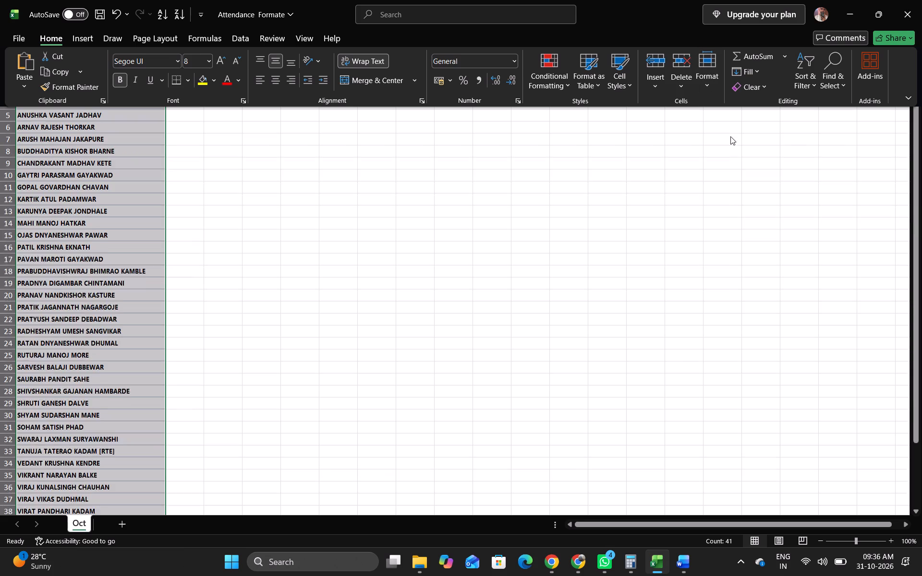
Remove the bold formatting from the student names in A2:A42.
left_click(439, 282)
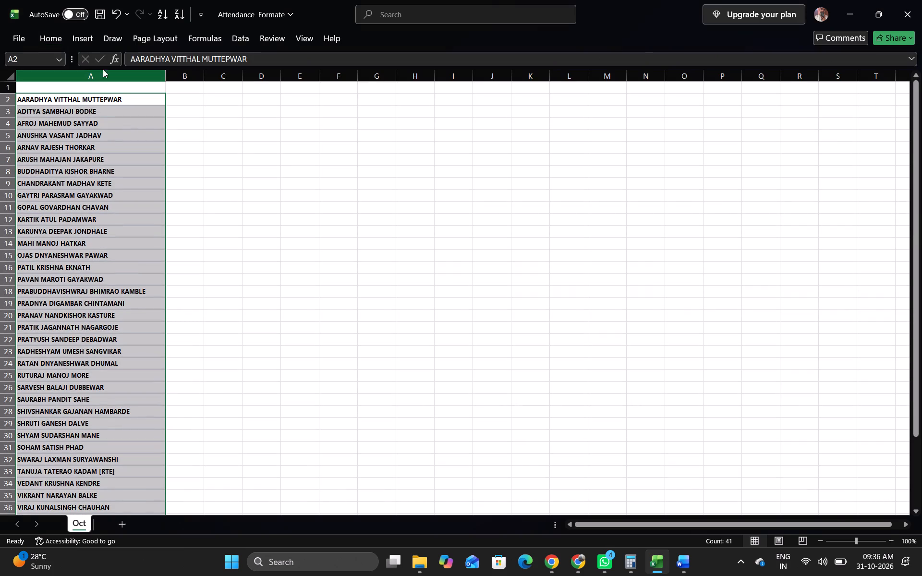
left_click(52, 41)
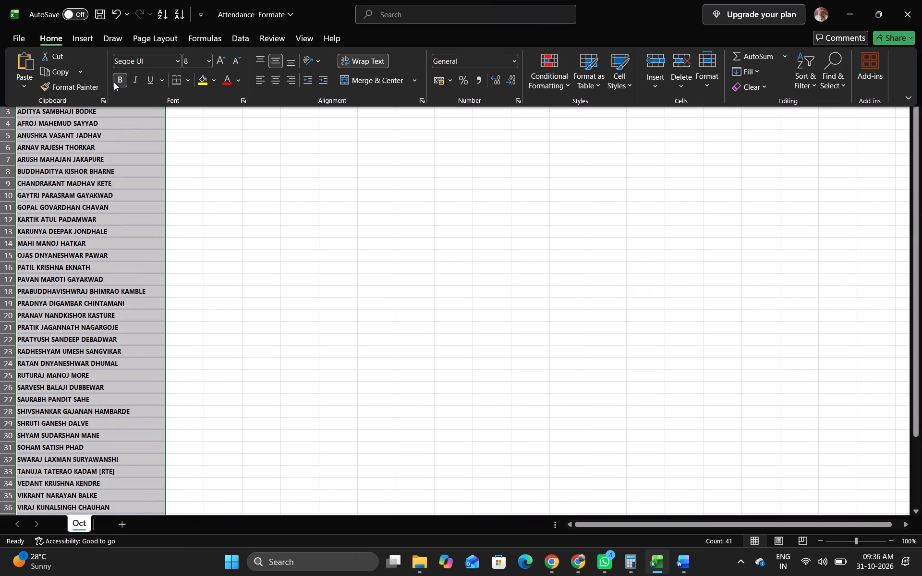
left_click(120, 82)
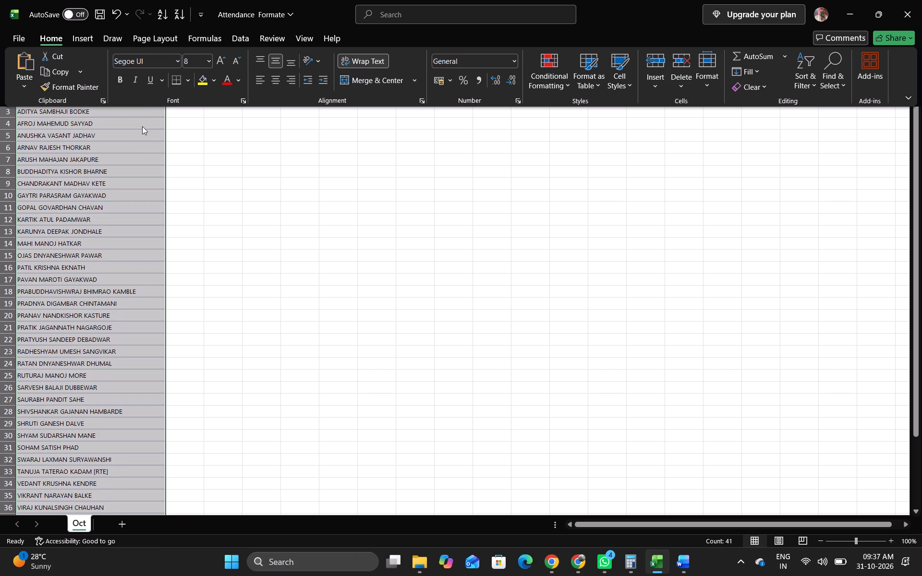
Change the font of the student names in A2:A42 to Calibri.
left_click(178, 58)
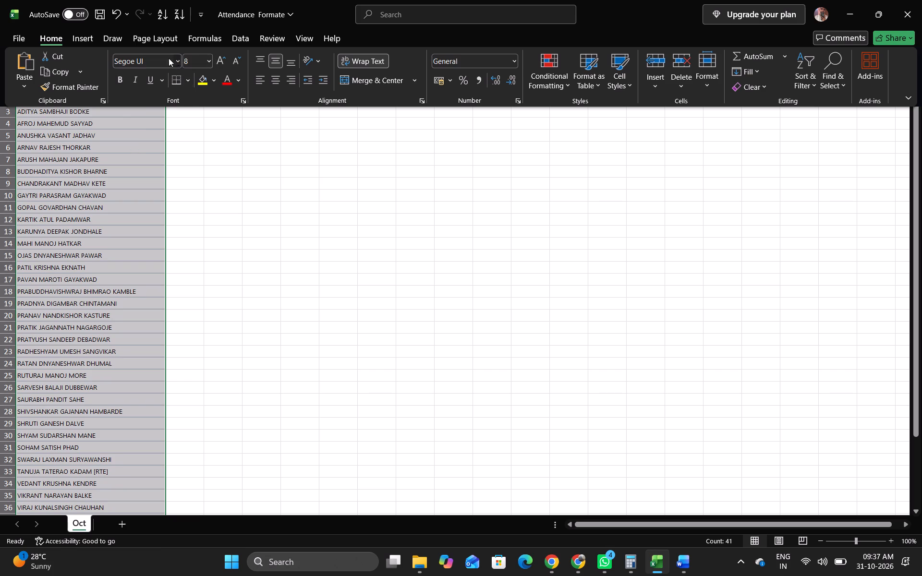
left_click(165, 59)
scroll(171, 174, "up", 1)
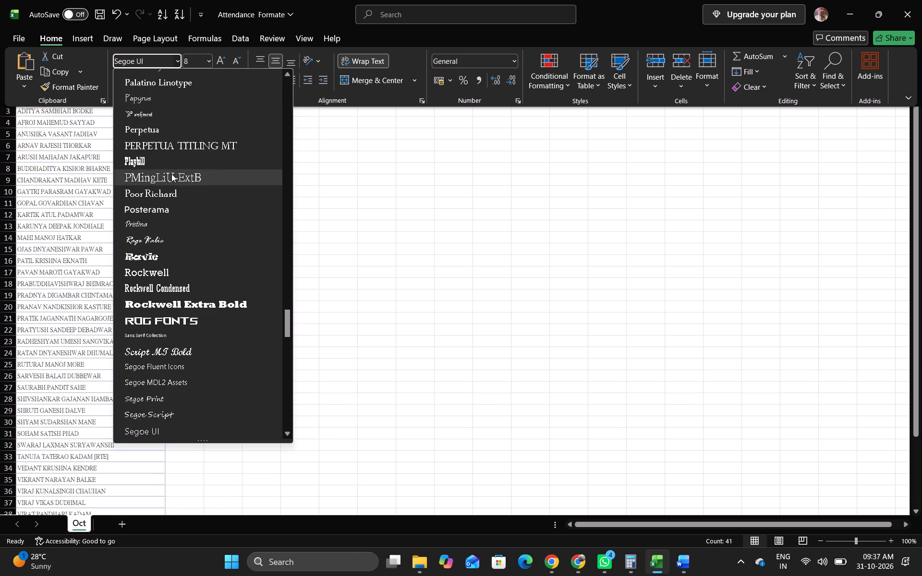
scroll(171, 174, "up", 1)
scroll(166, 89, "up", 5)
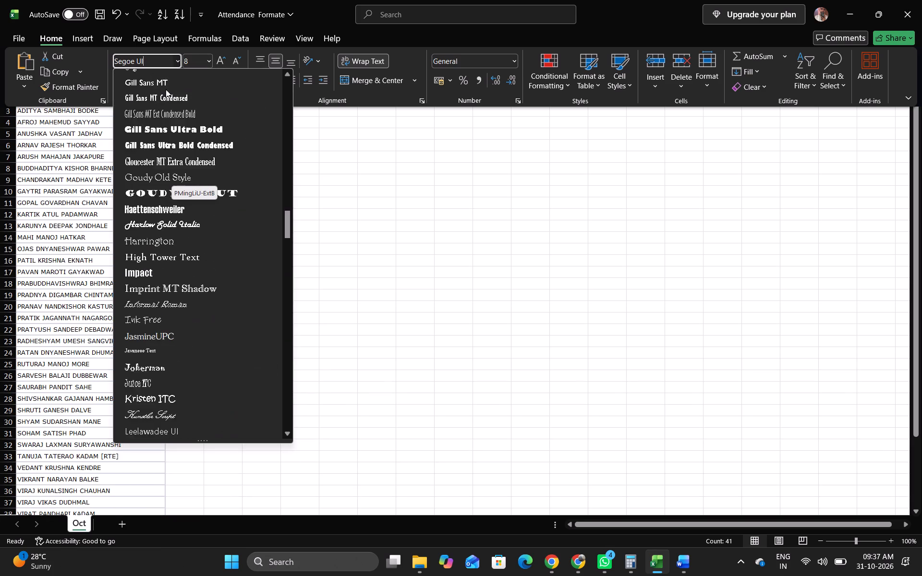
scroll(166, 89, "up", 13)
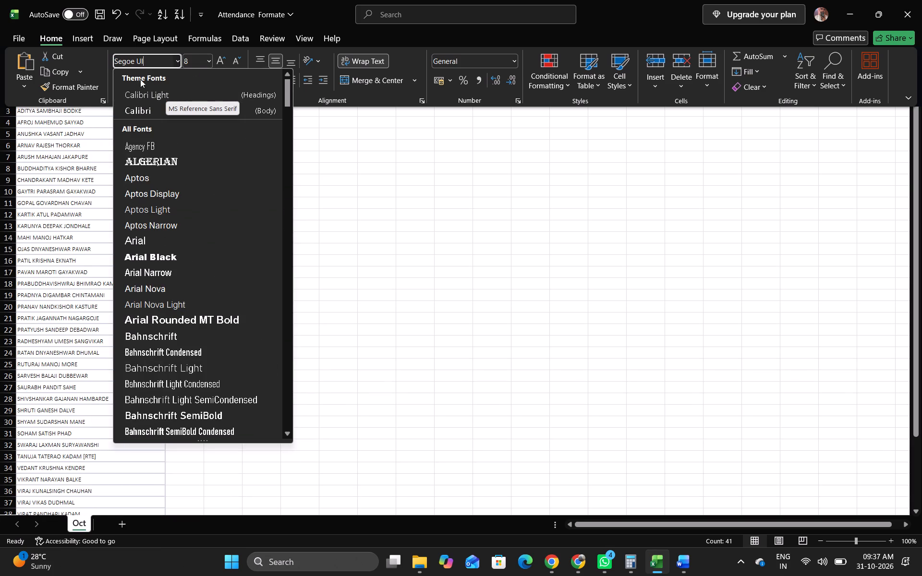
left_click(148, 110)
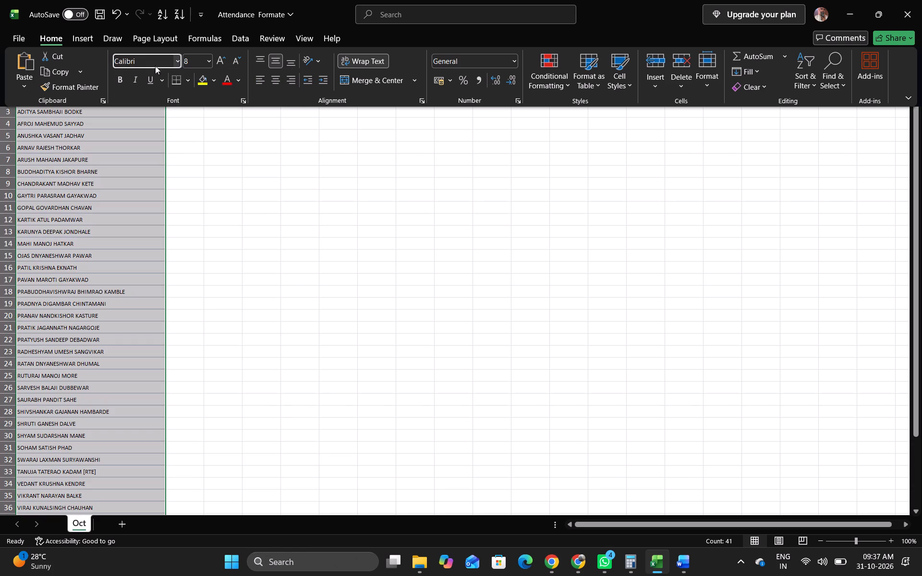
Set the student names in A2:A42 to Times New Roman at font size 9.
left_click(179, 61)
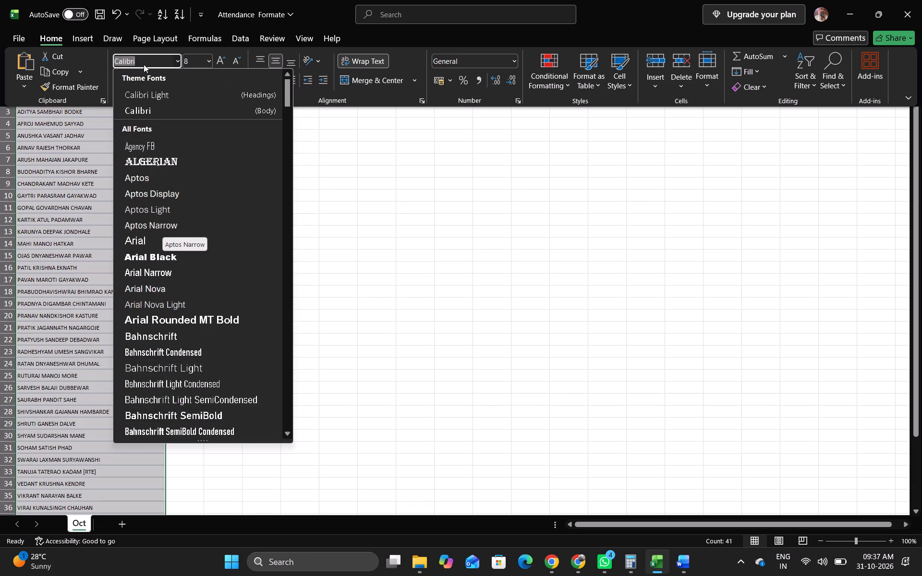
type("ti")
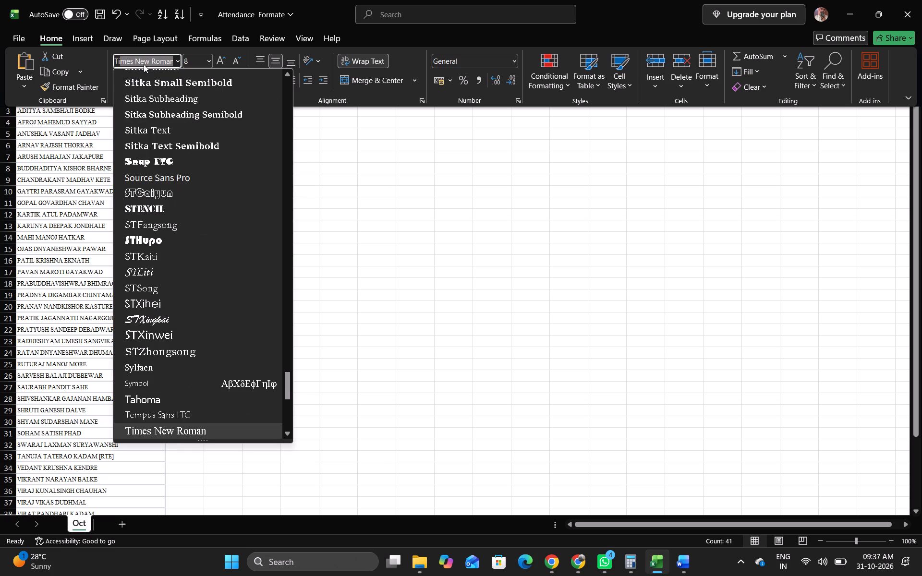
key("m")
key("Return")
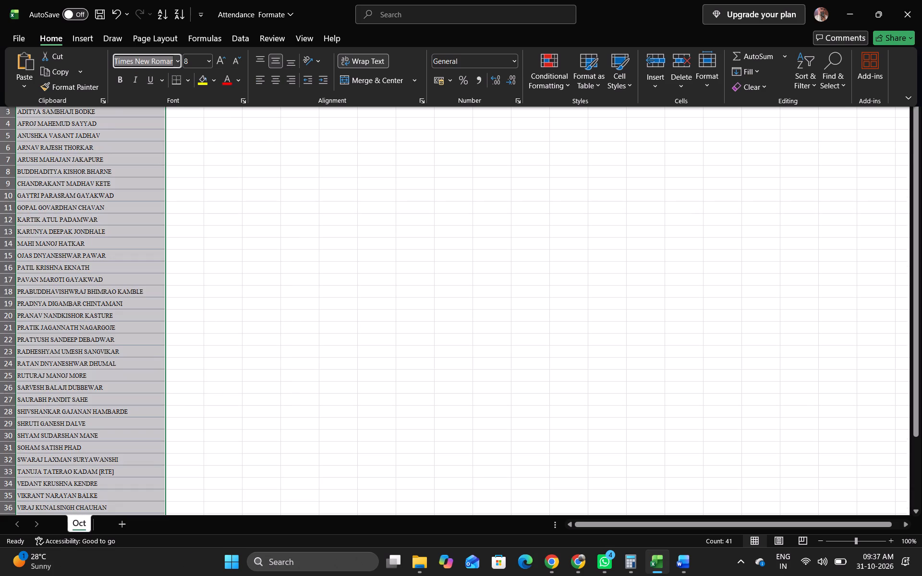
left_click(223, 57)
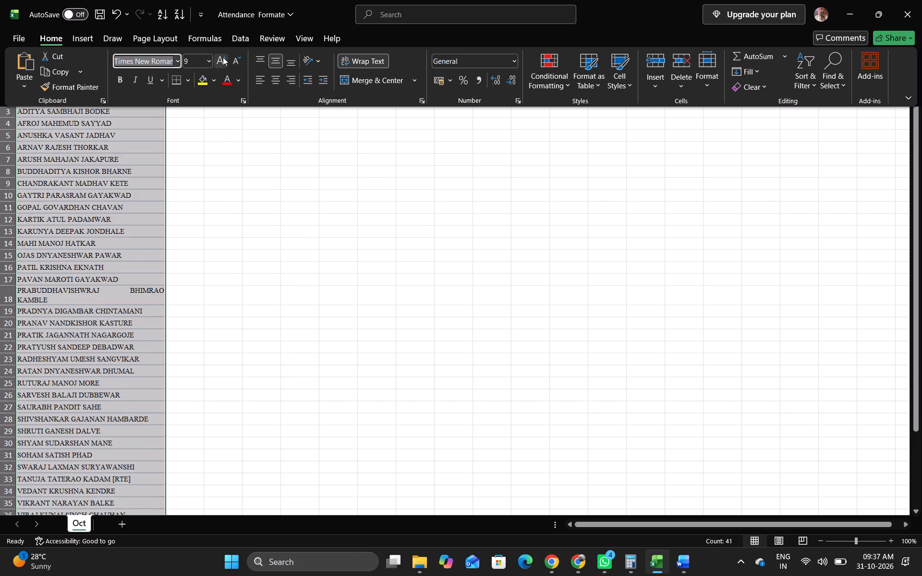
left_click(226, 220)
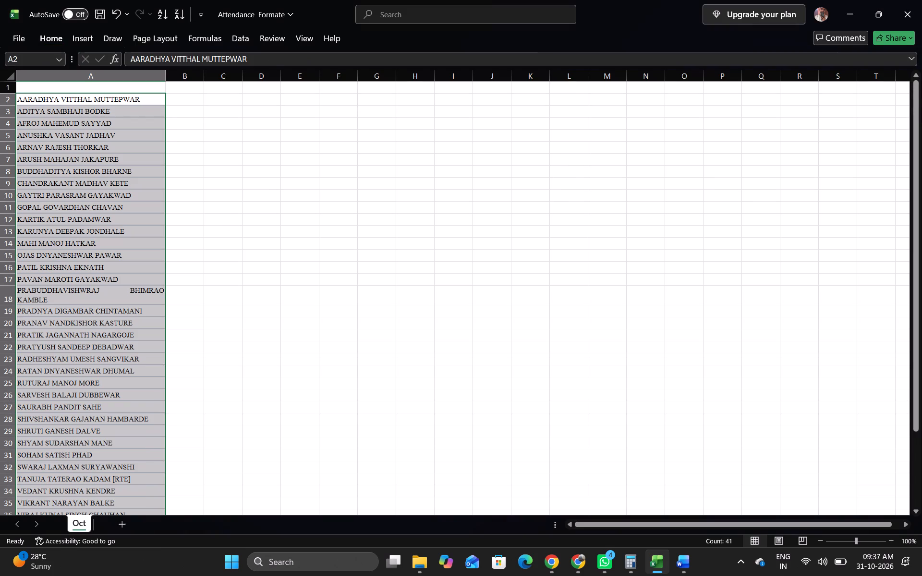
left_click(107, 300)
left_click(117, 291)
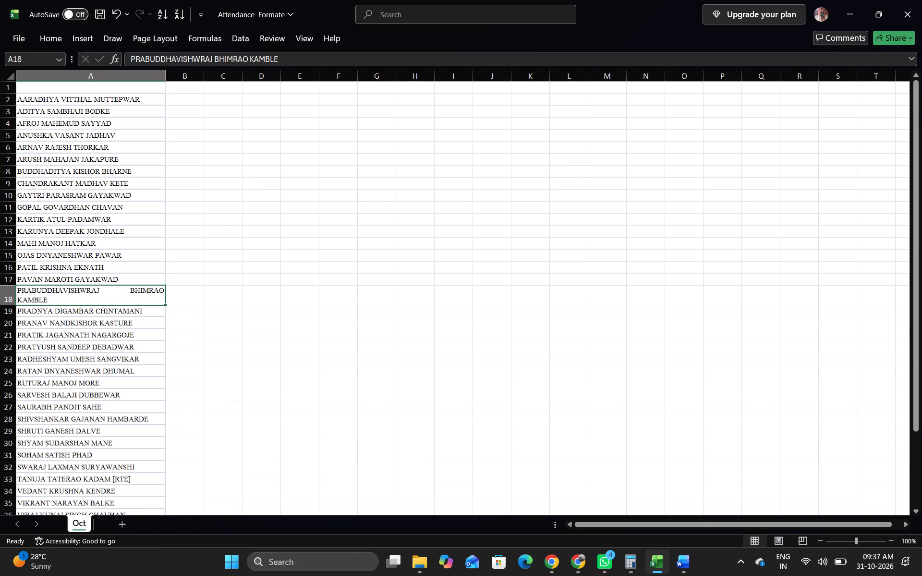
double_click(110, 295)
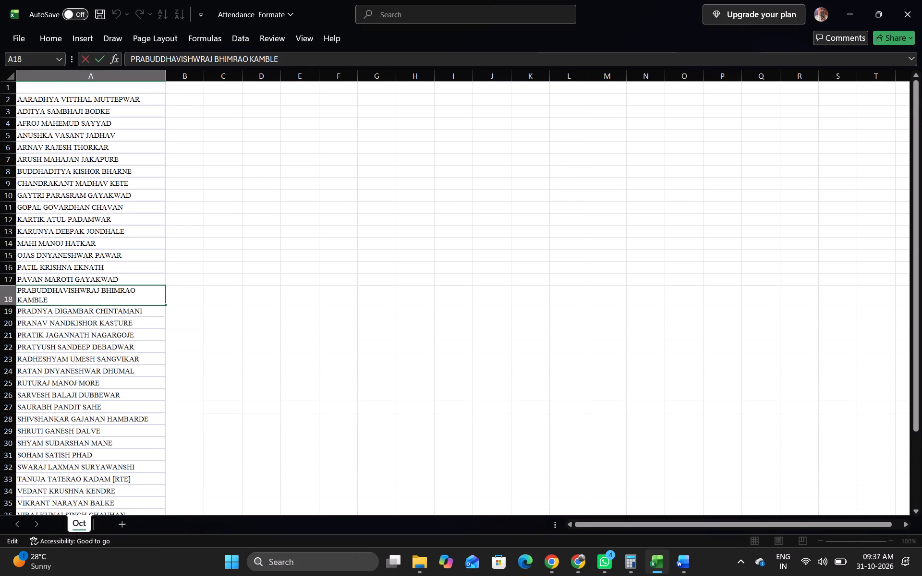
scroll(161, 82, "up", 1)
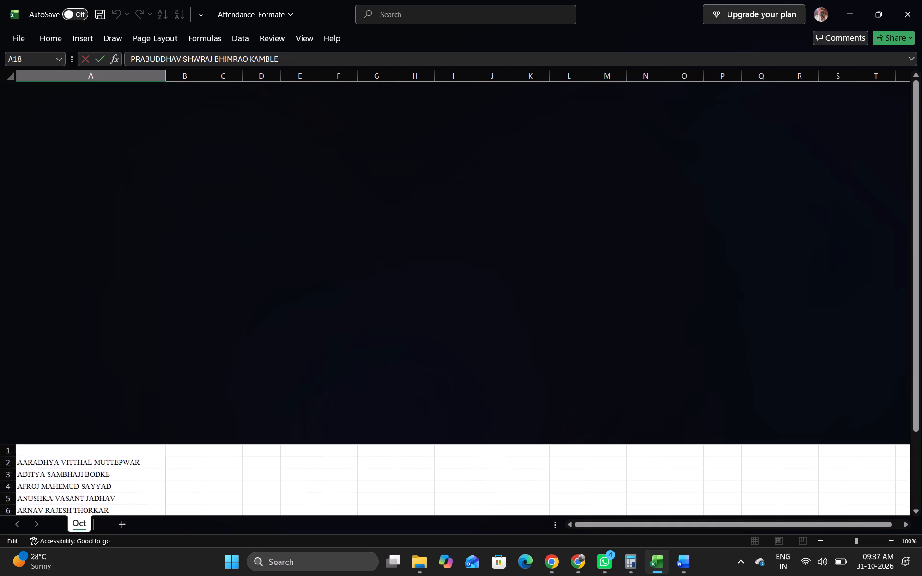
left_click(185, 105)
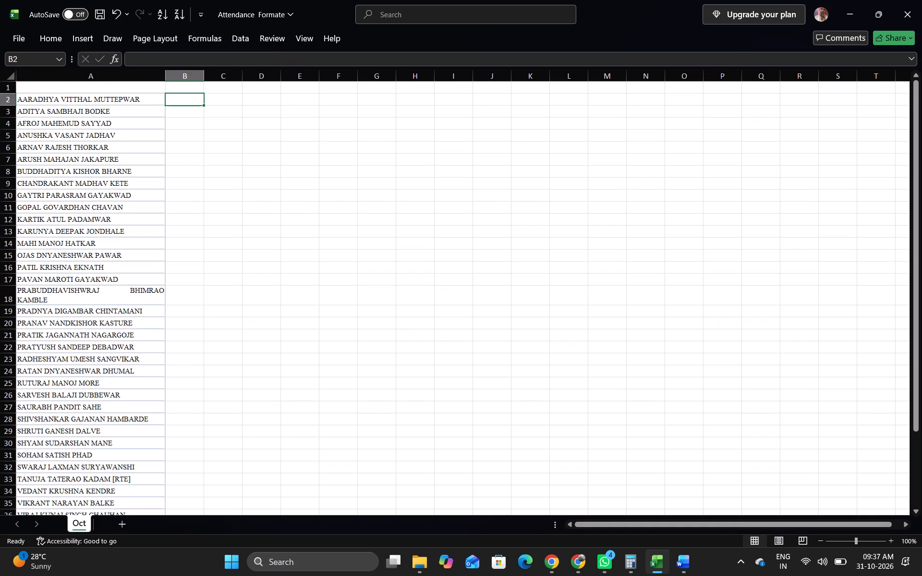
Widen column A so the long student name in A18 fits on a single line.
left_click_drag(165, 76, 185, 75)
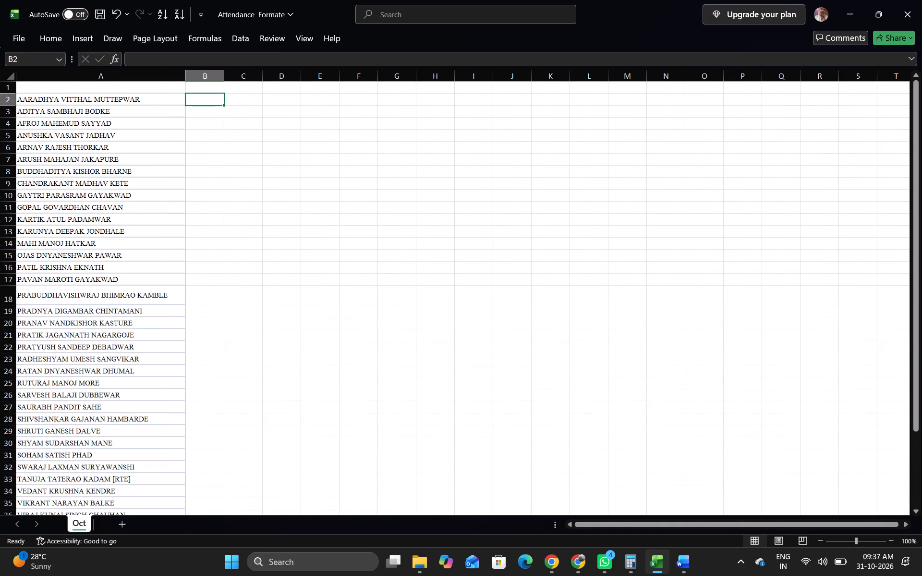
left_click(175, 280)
Use Format Painter to apply the plain formatting of blank cell C15 to A1:A42.
left_click(235, 252)
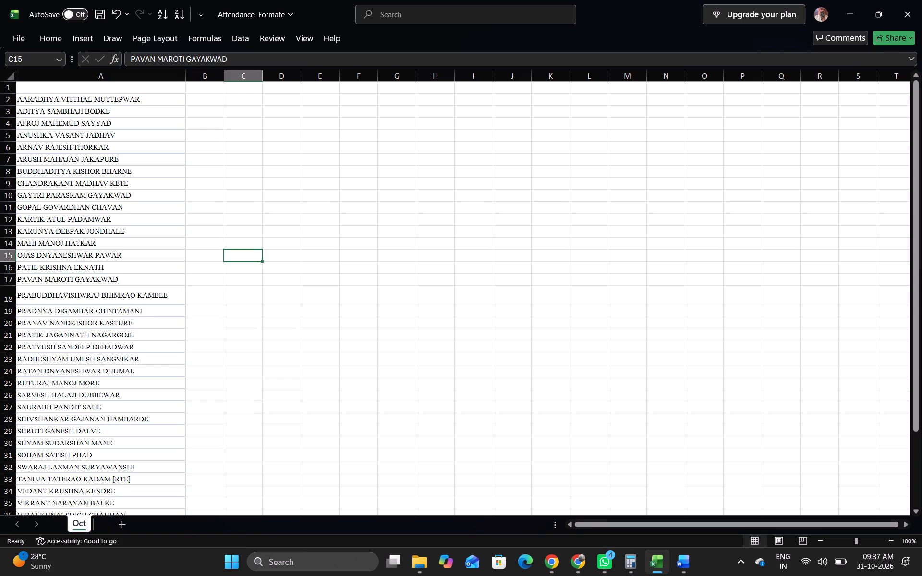
left_click(49, 43)
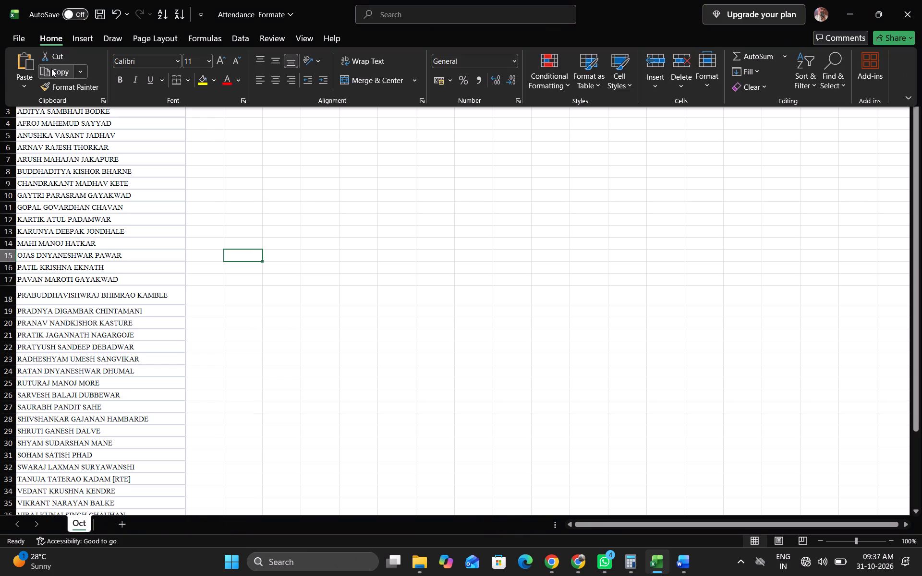
left_click(56, 87)
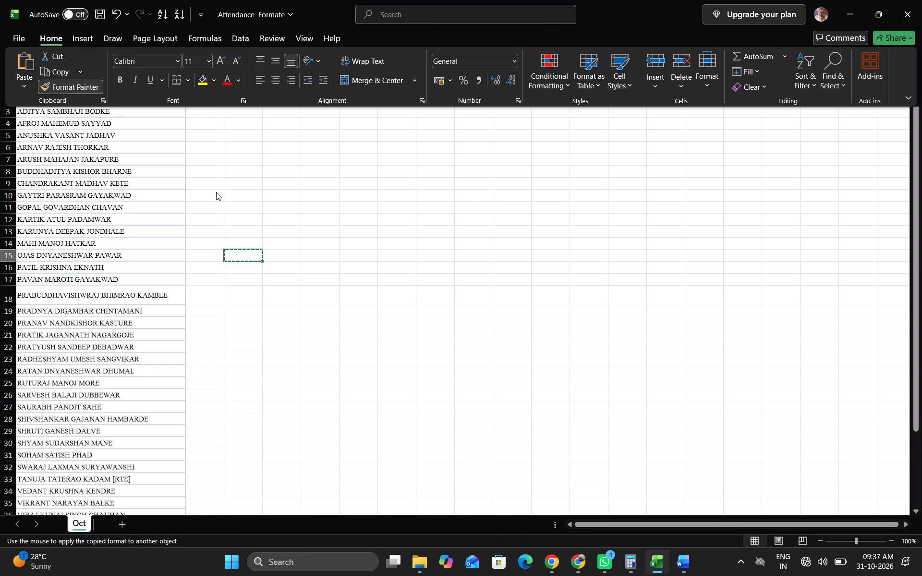
left_click(216, 192)
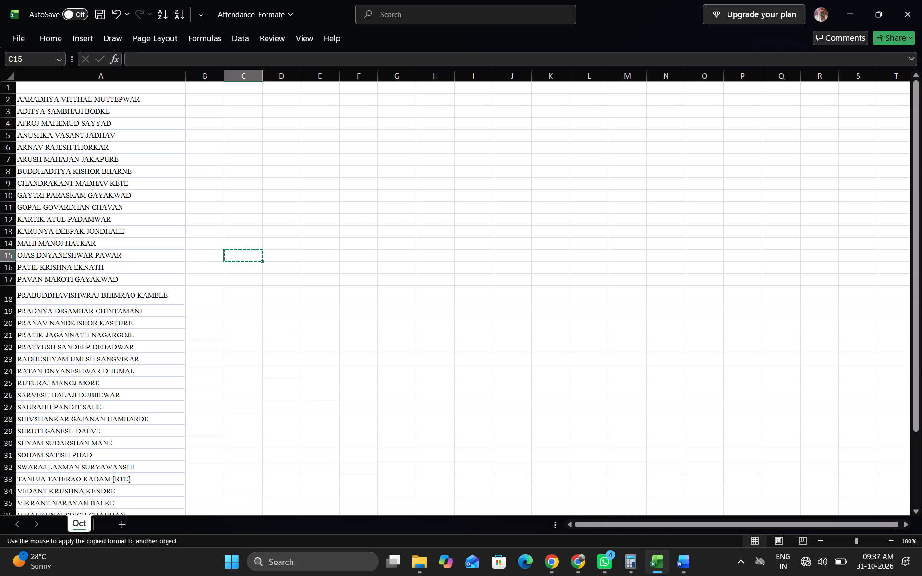
left_click_drag(27, 88, 64, 435)
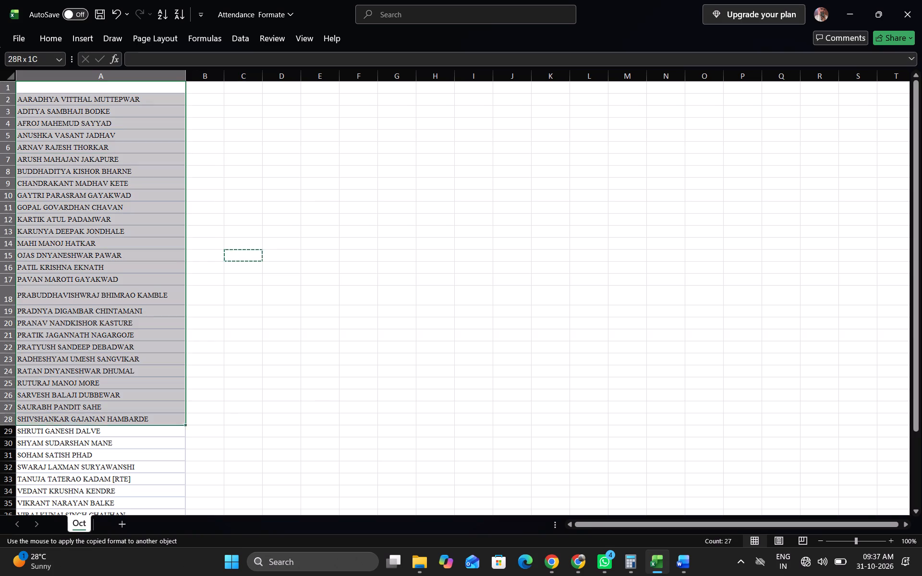
left_click_drag(64, 435, 66, 537)
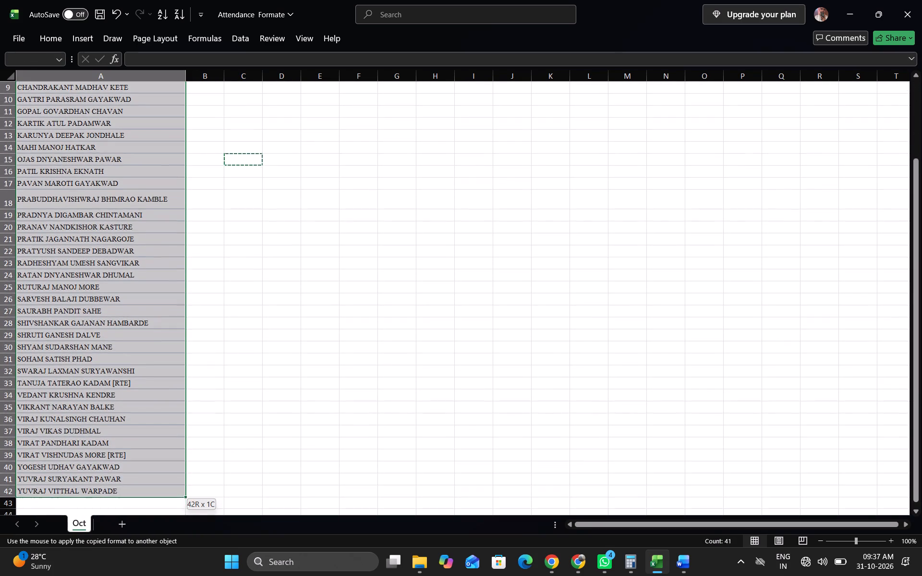
left_click_drag(66, 537, 81, 491)
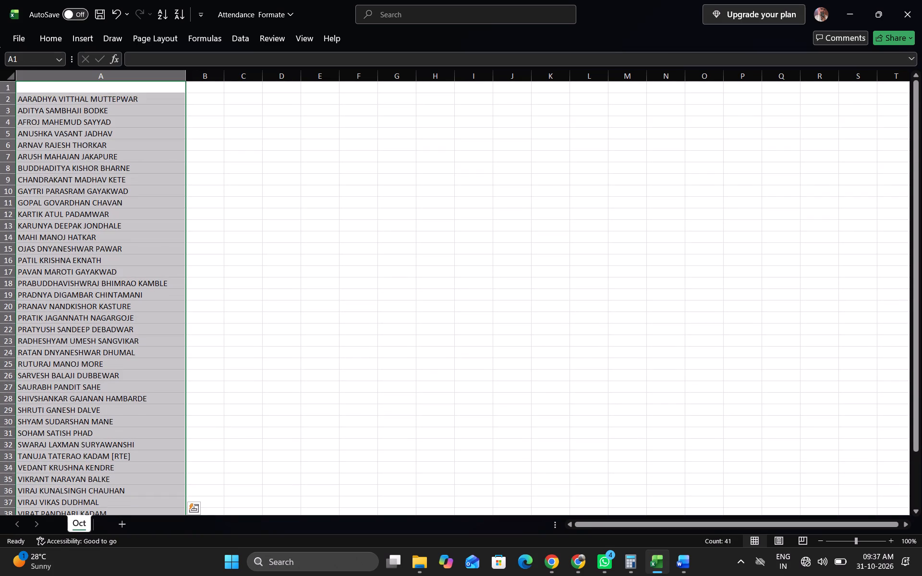
left_click(218, 348)
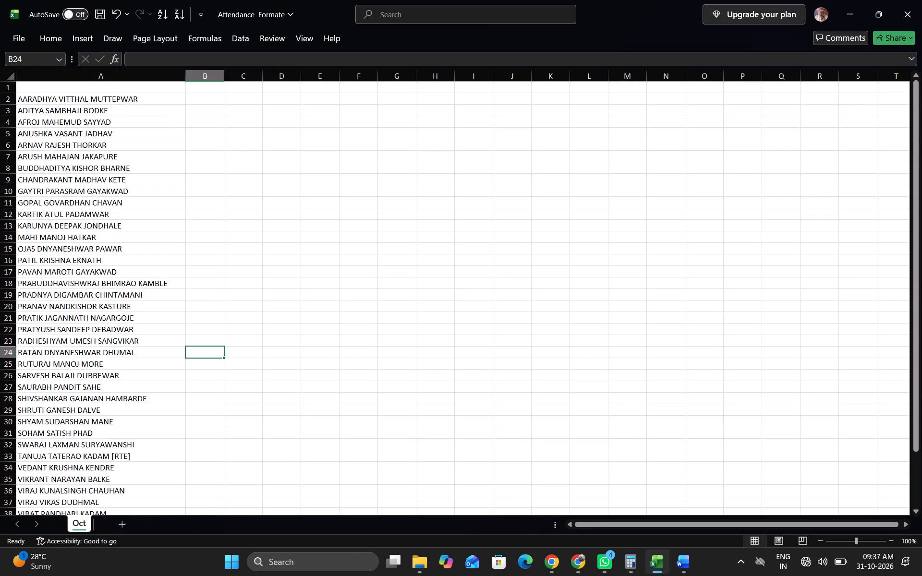
Set the font of the student names in A2:A42 to Times New Roman.
left_click(64, 102)
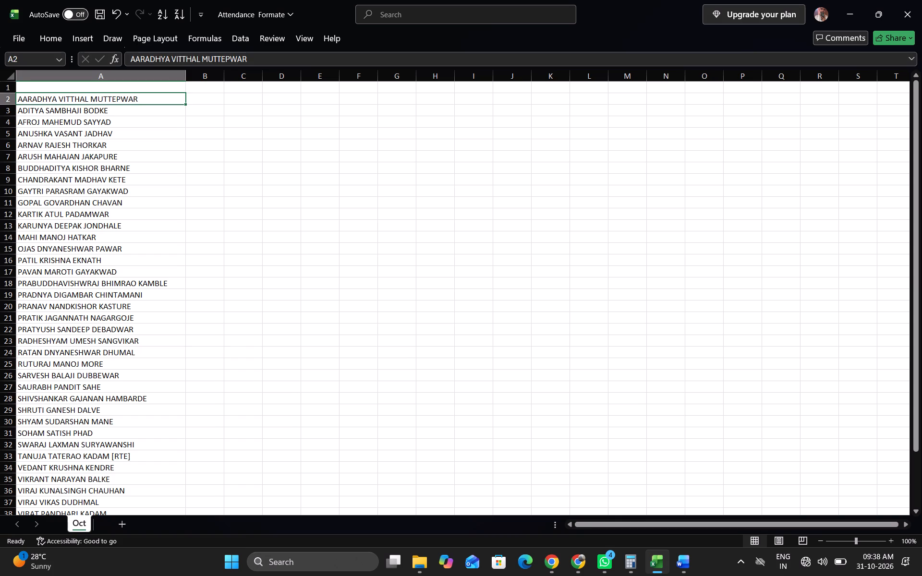
key("ctrl+shift+Down")
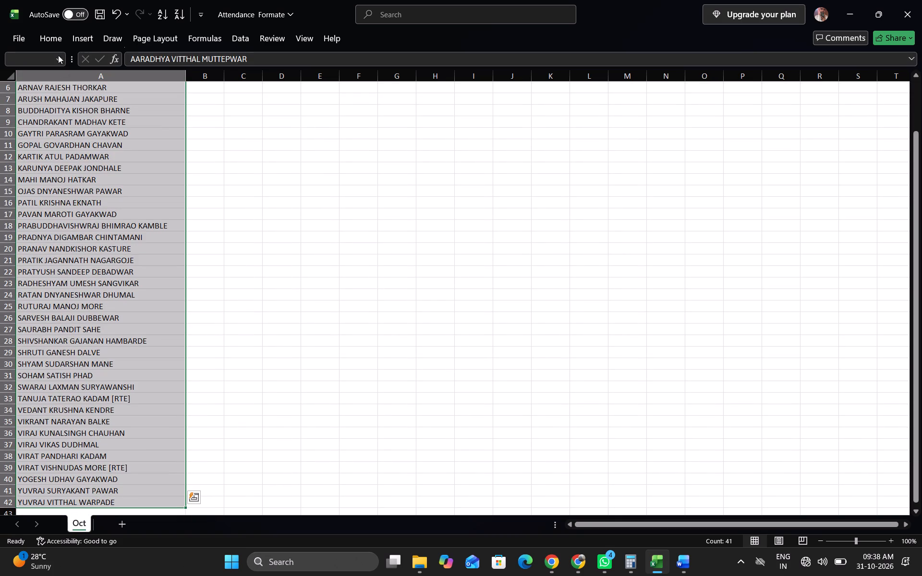
left_click(54, 41)
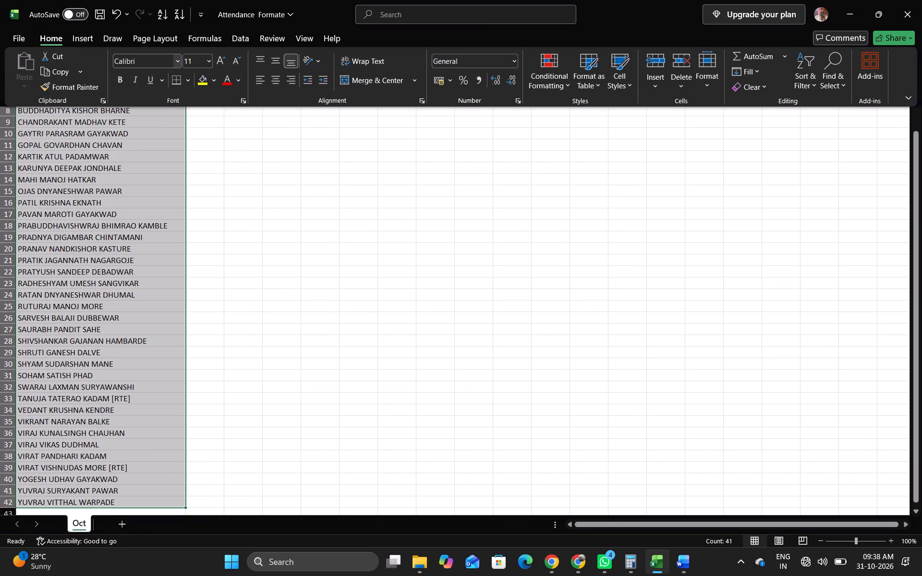
left_click(176, 61)
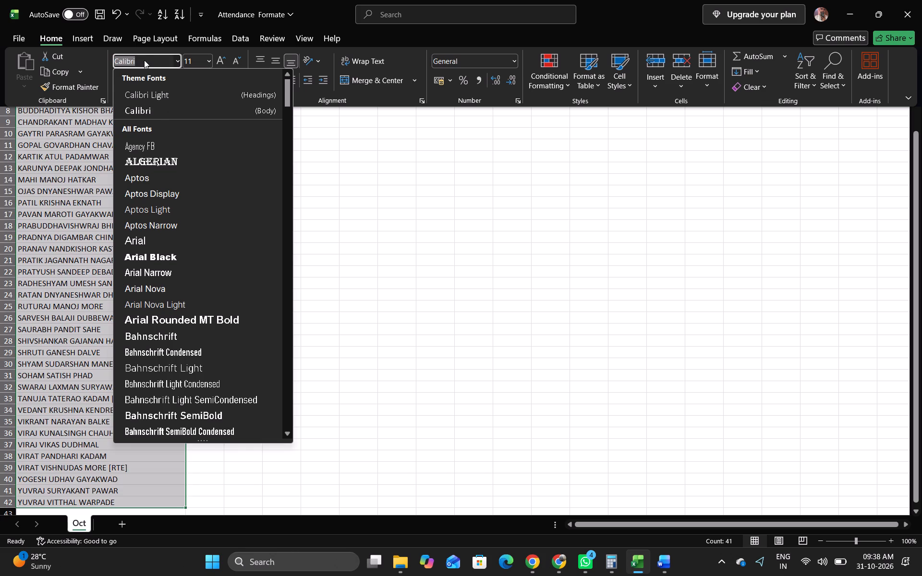
key("t")
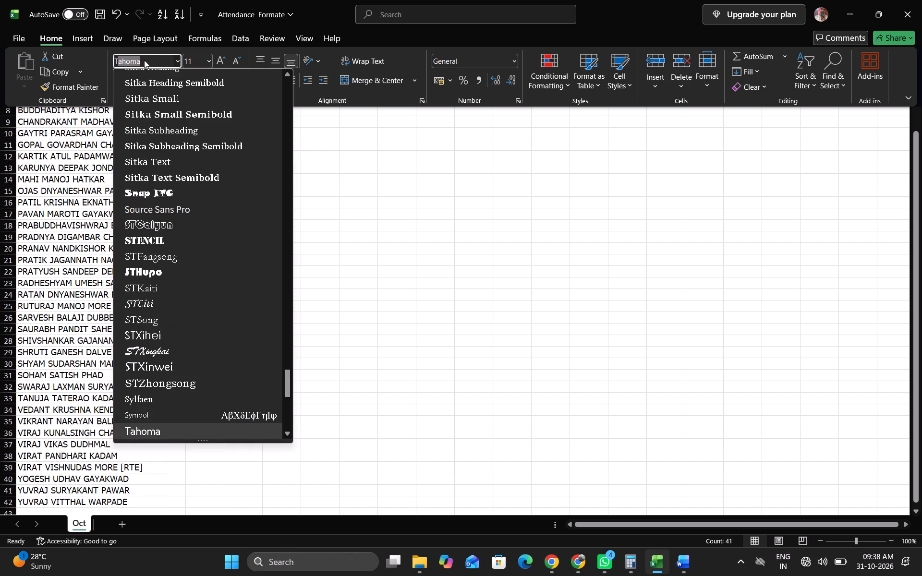
key("i")
key("Return")
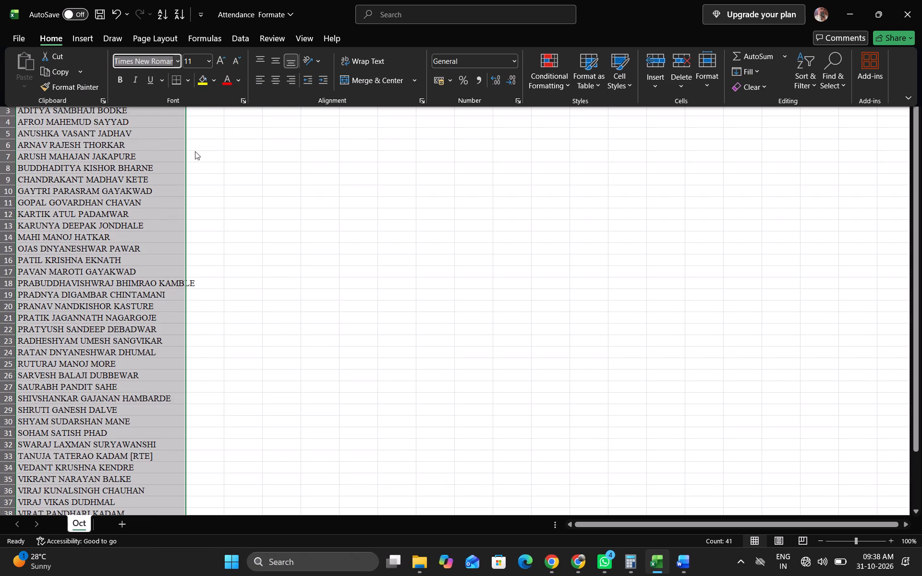
key("Return")
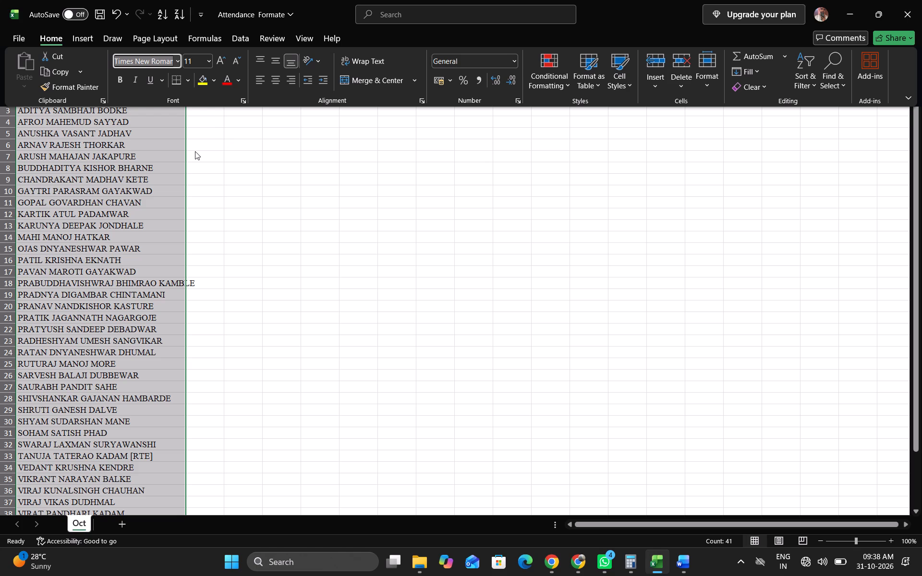
left_click(195, 151)
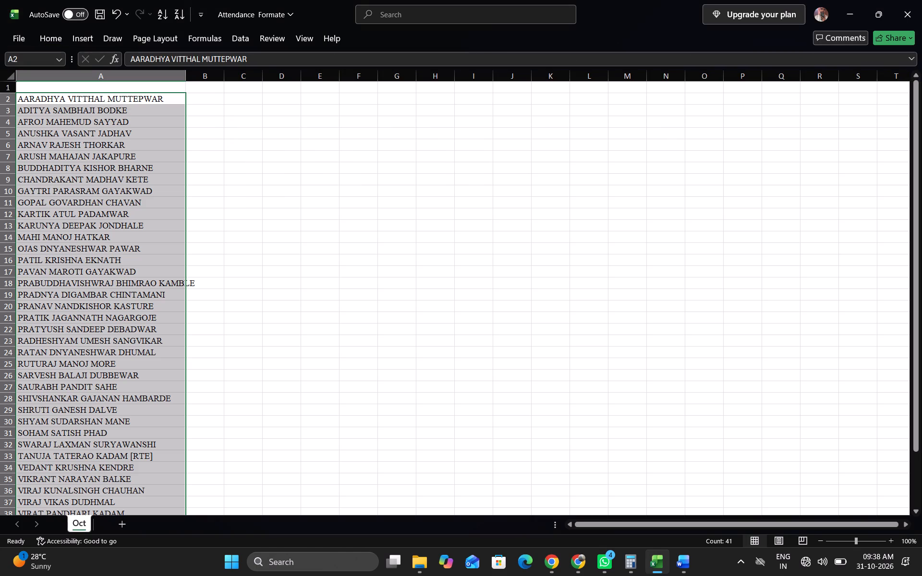
Widen column A so the longest student name in A18 fits inside the column.
left_click_drag(187, 75, 198, 74)
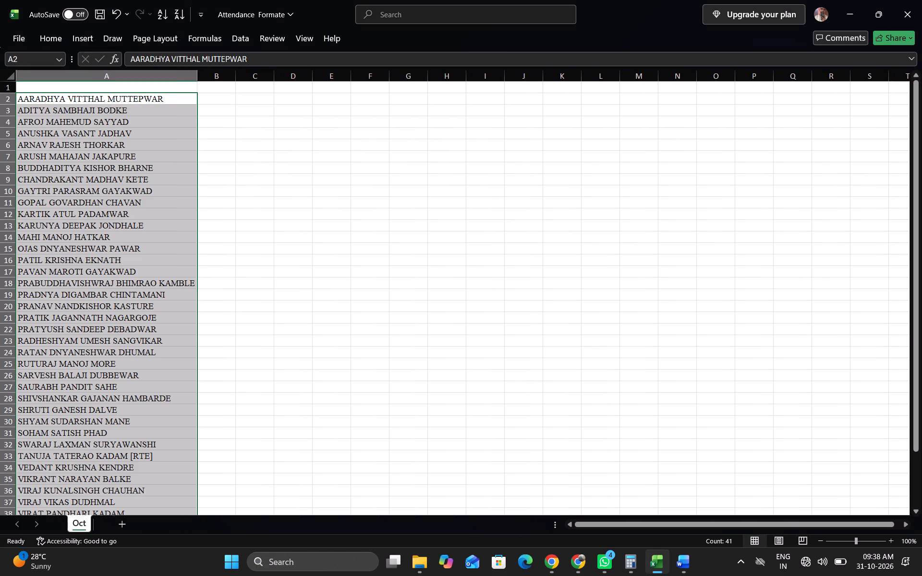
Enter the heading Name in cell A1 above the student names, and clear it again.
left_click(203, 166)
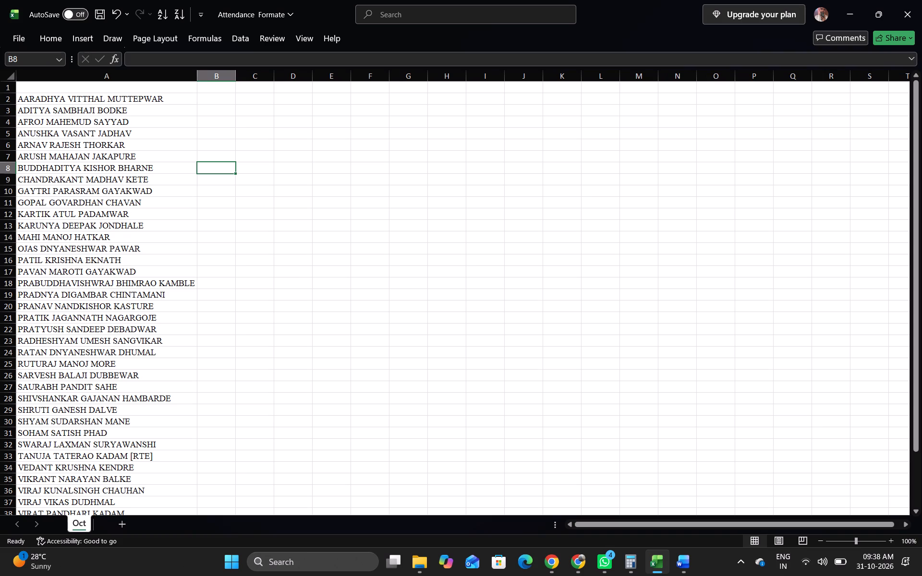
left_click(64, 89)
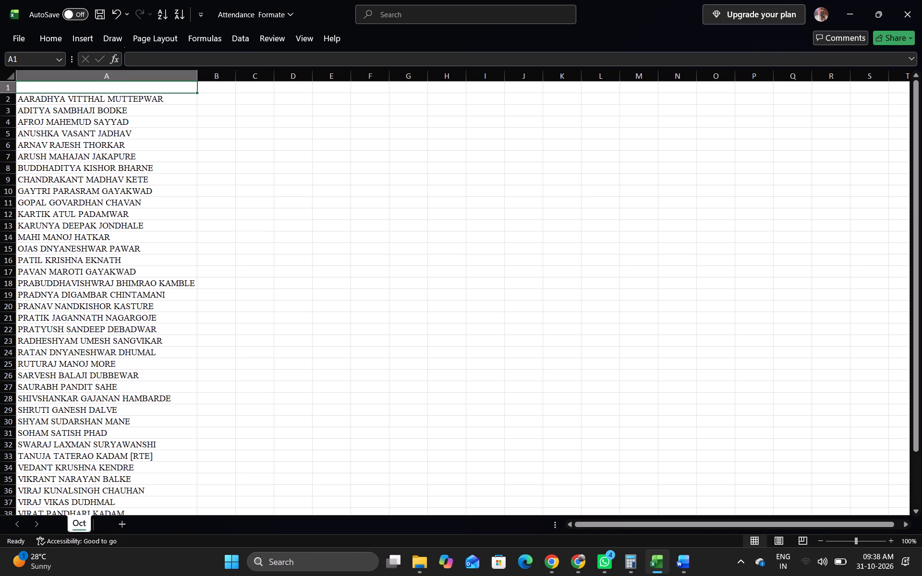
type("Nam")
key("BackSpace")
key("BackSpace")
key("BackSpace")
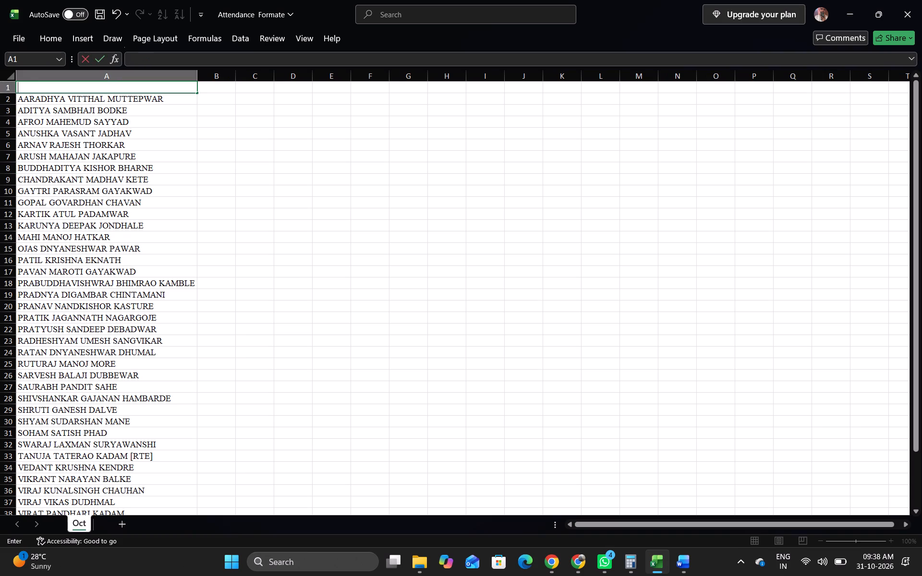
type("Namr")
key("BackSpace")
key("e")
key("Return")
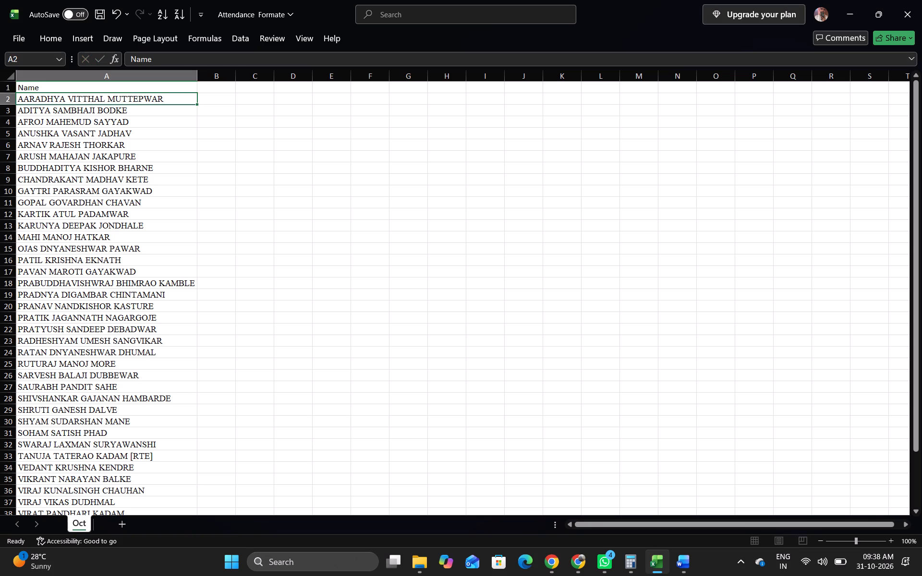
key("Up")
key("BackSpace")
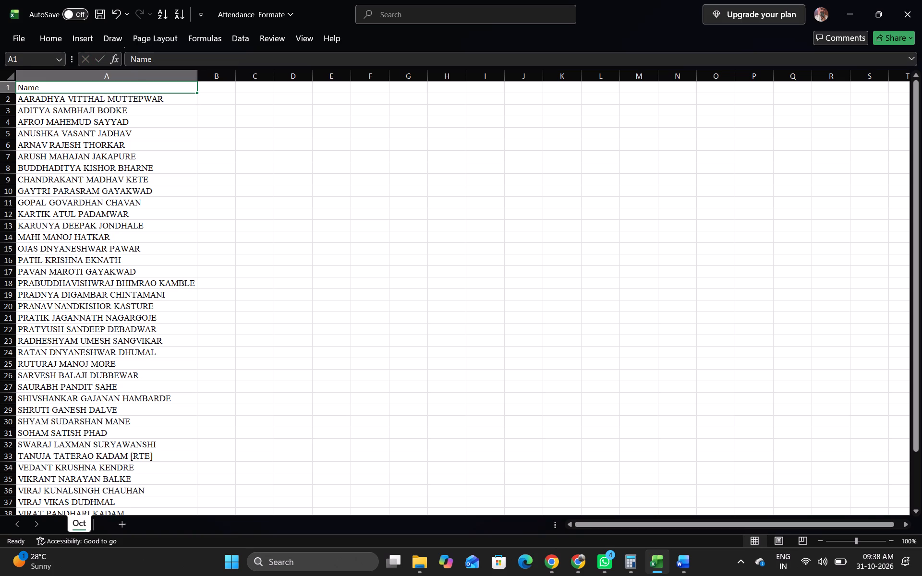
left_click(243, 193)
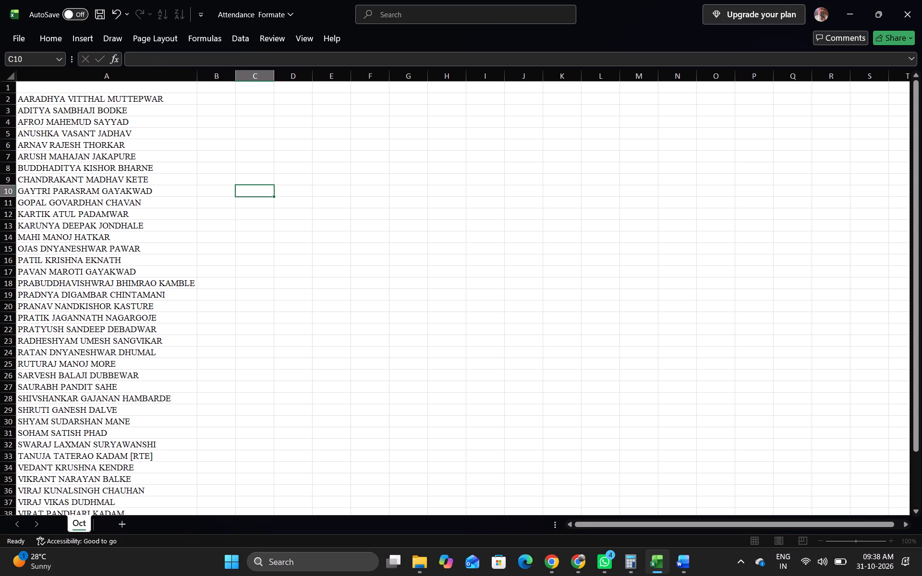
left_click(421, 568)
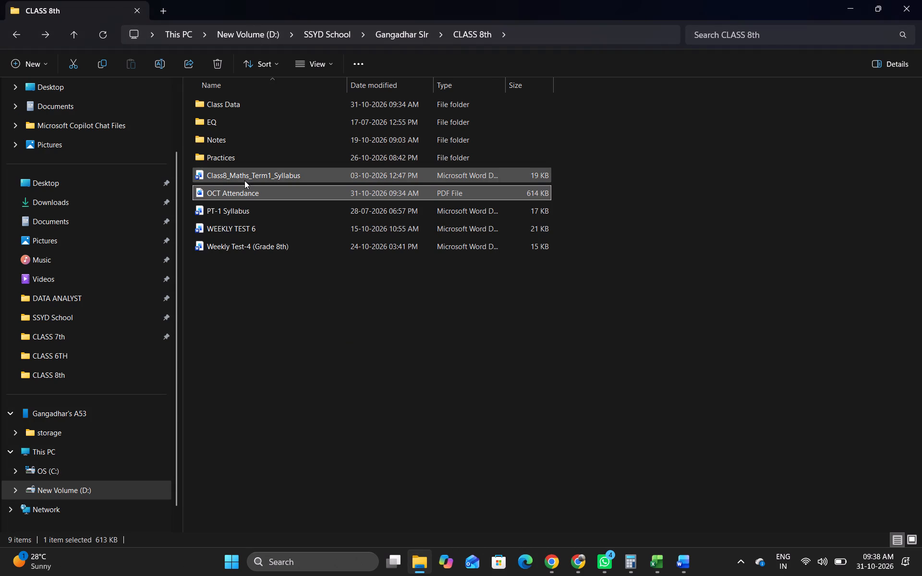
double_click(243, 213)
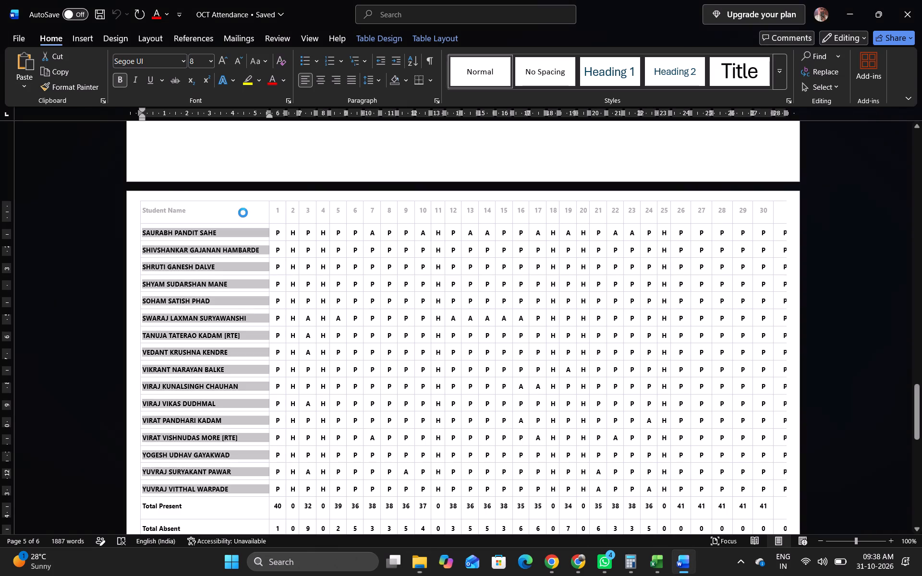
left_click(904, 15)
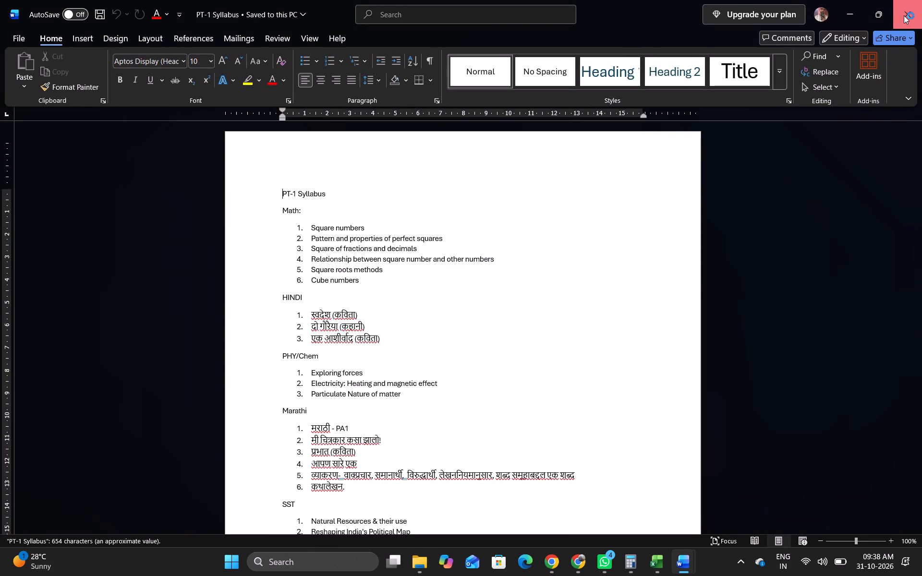
Switch to File Explorer and open the Results workbook from the Class Data folder in CLASS 8th.
left_click(420, 569)
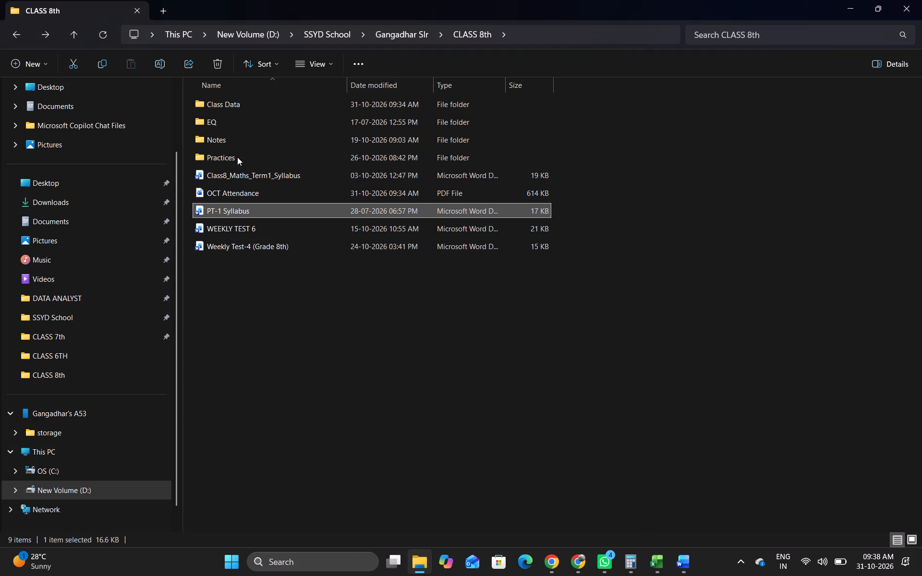
double_click(225, 106)
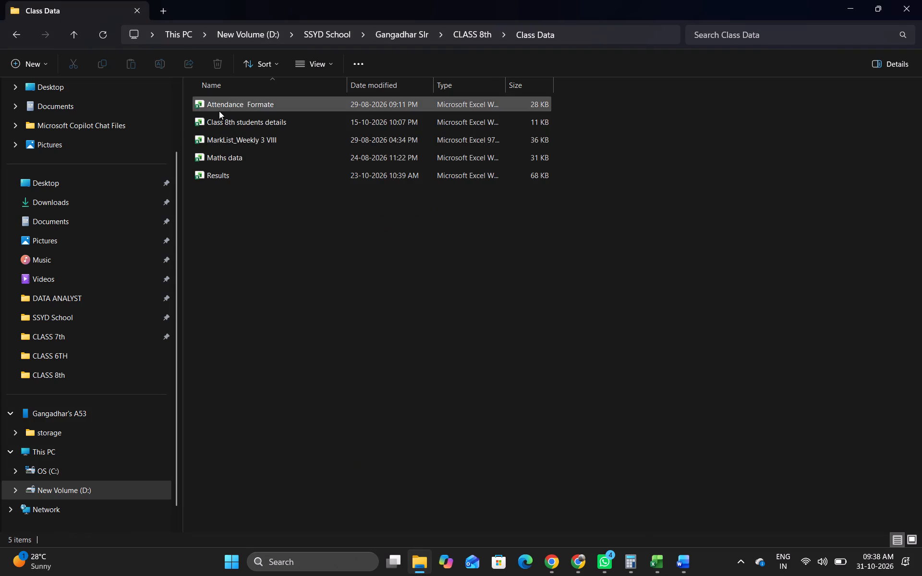
double_click(224, 170)
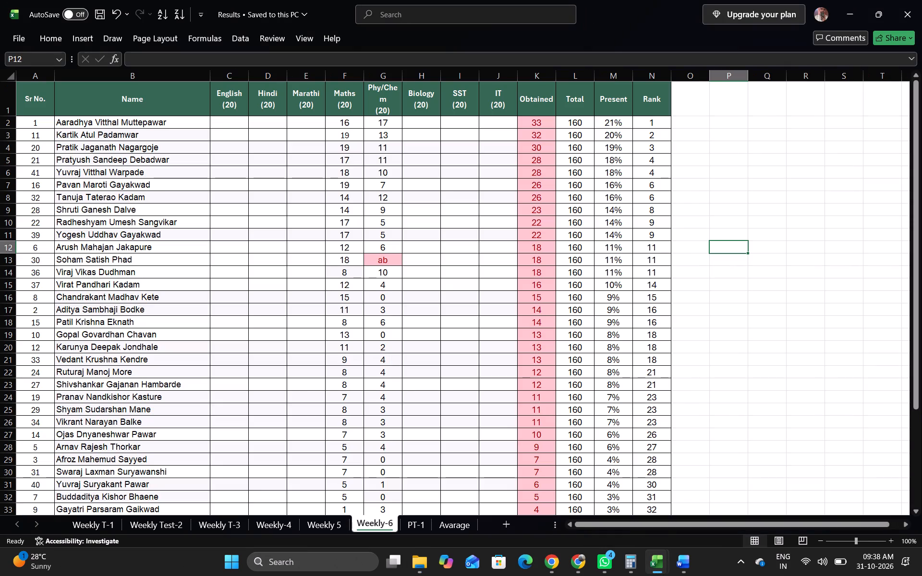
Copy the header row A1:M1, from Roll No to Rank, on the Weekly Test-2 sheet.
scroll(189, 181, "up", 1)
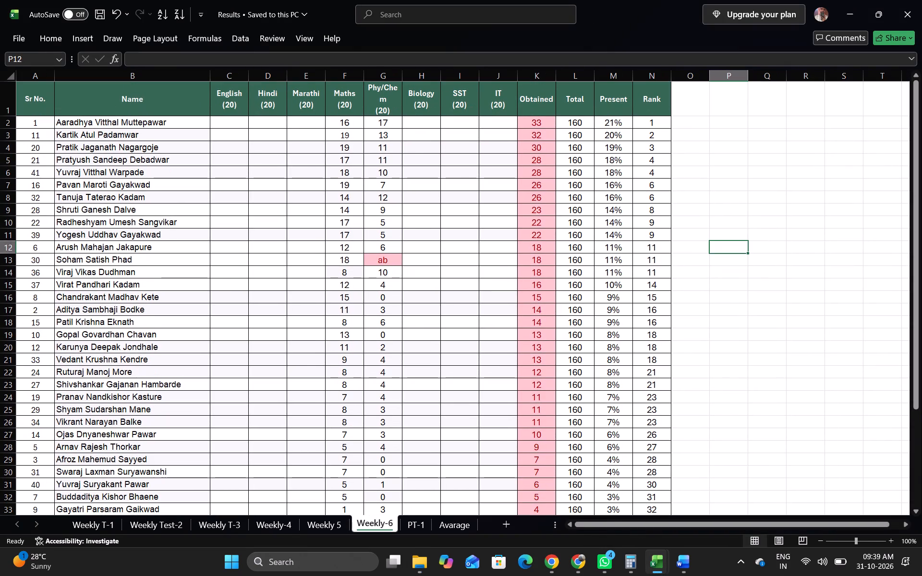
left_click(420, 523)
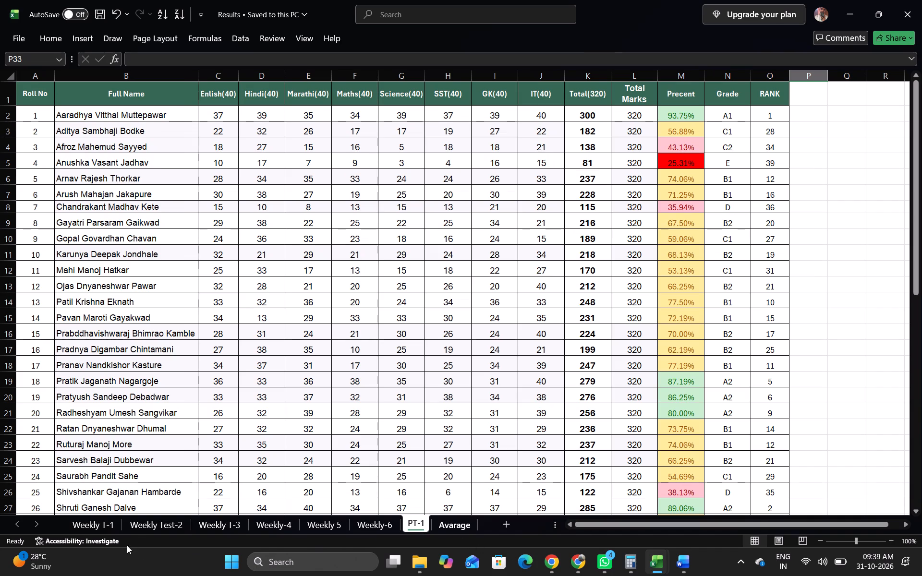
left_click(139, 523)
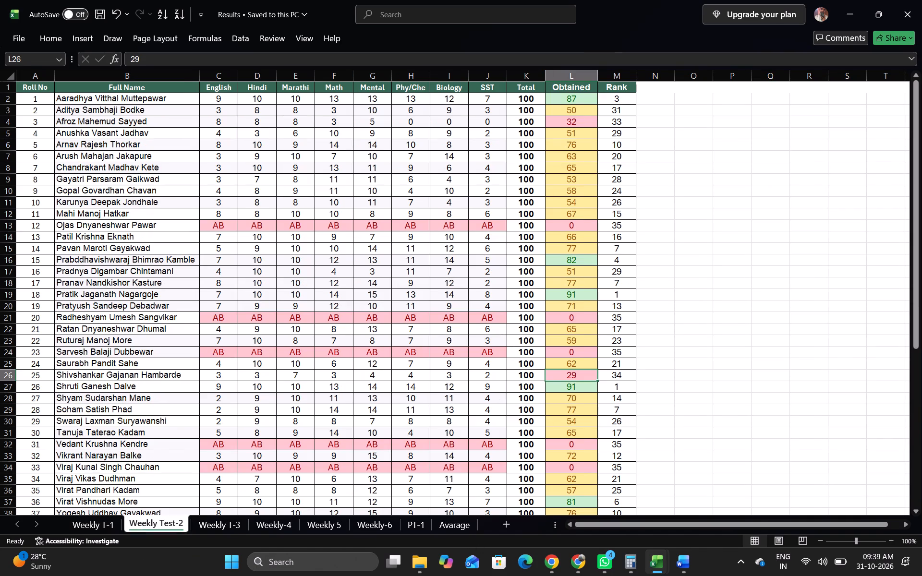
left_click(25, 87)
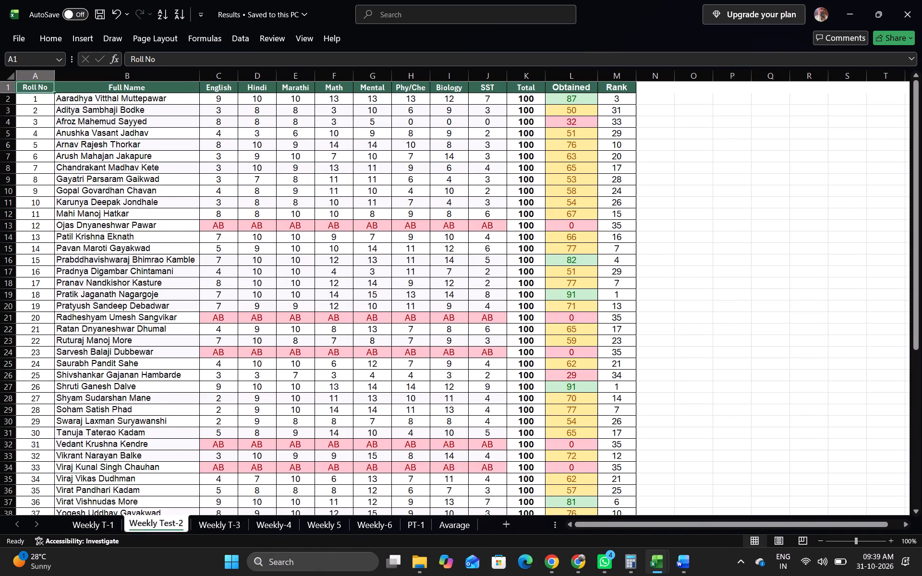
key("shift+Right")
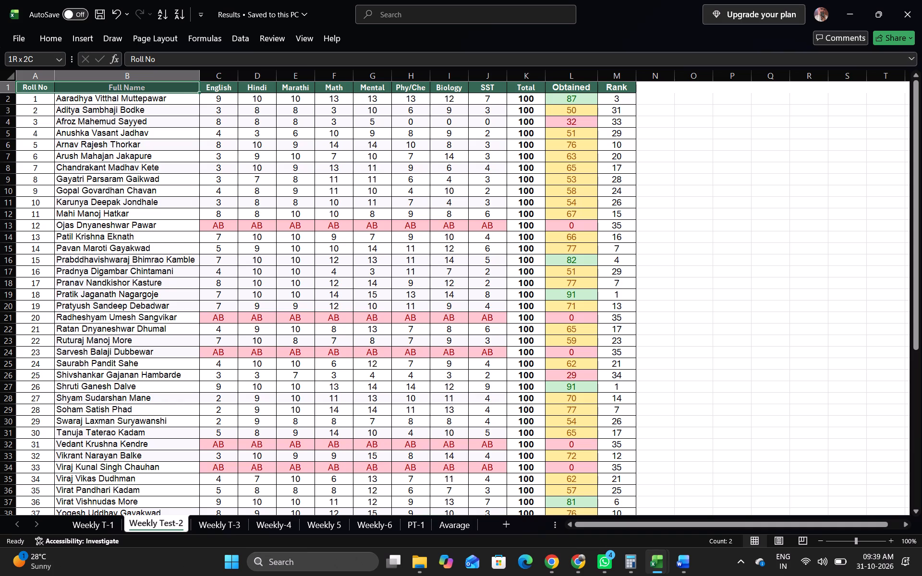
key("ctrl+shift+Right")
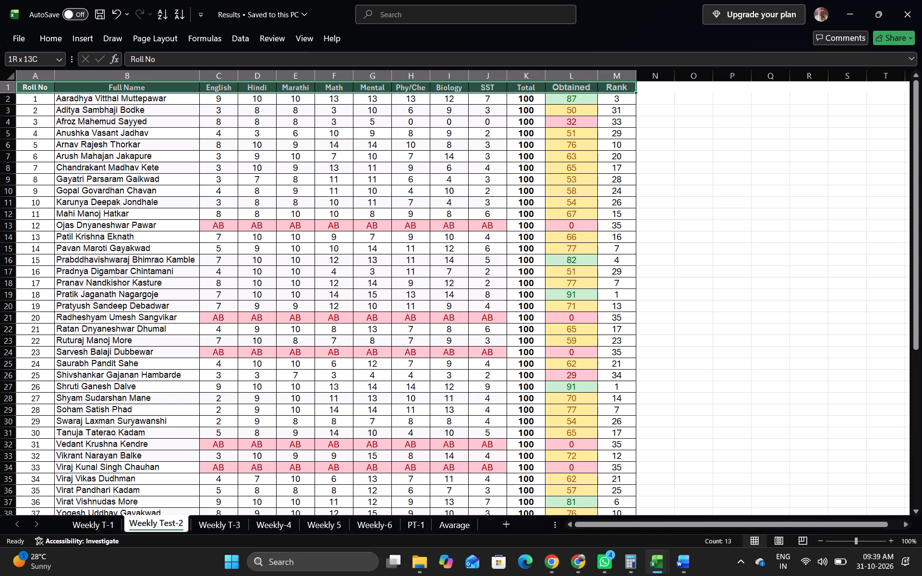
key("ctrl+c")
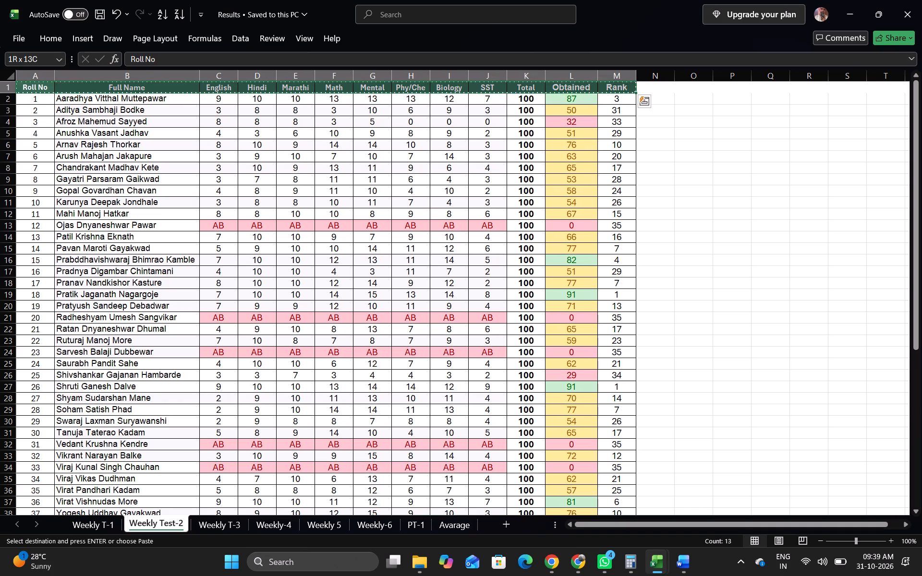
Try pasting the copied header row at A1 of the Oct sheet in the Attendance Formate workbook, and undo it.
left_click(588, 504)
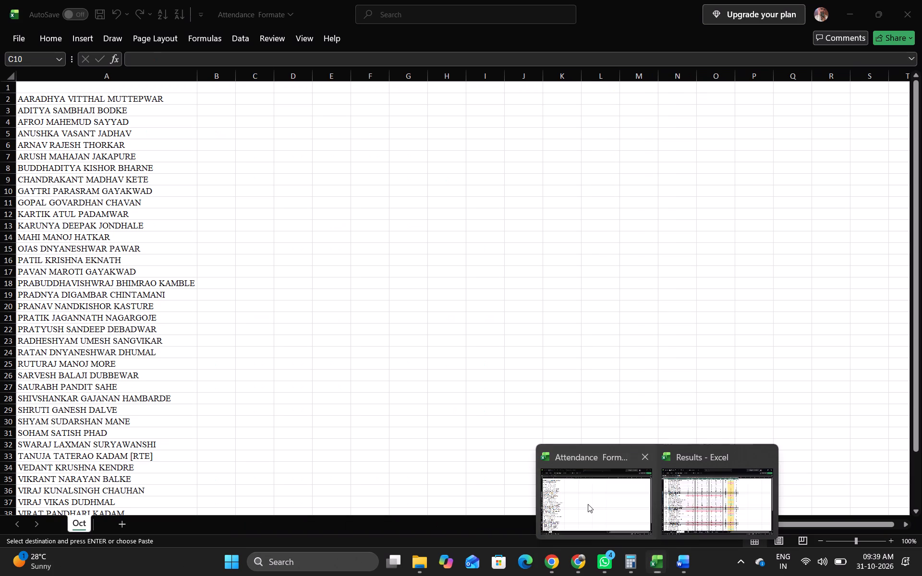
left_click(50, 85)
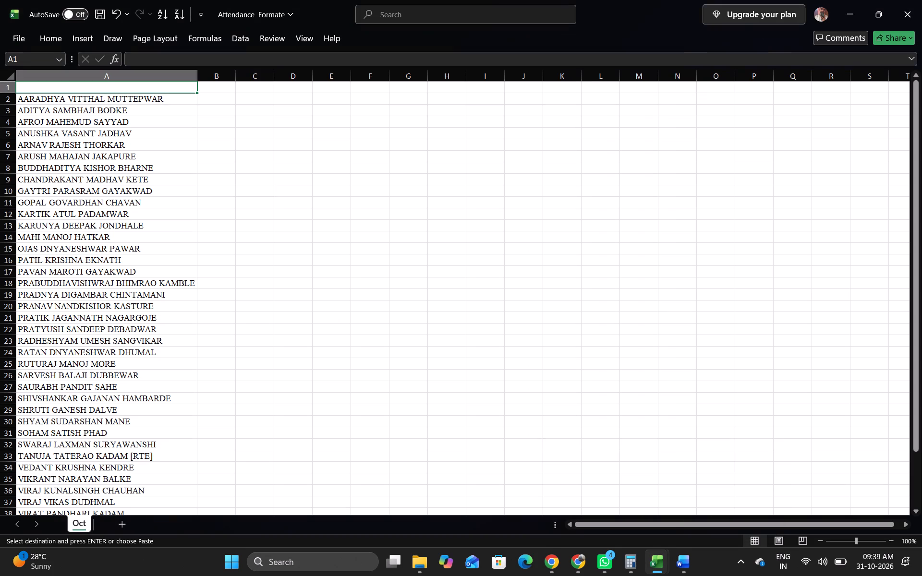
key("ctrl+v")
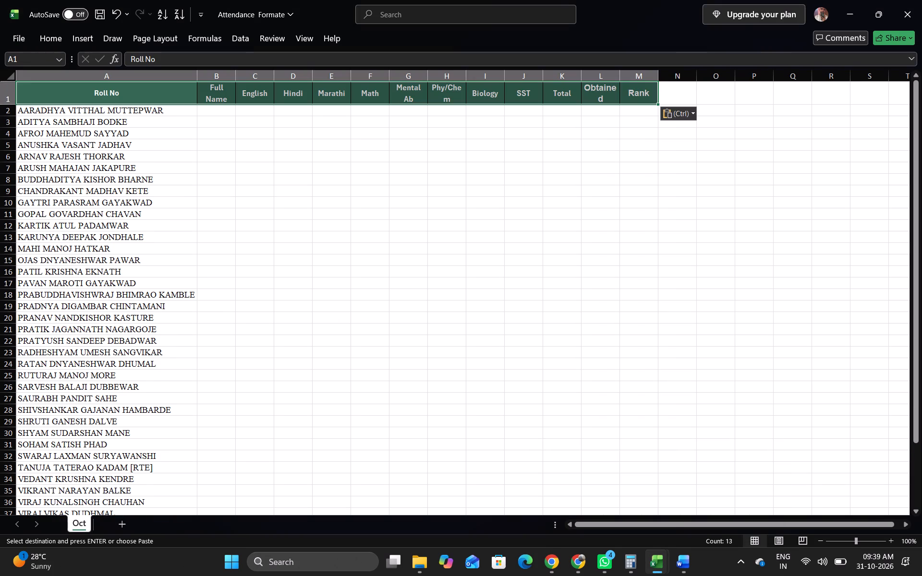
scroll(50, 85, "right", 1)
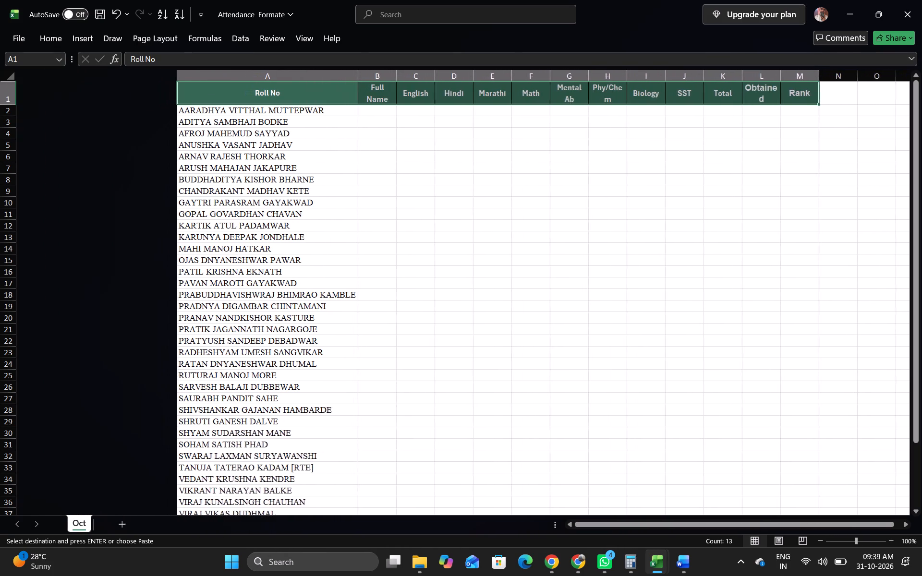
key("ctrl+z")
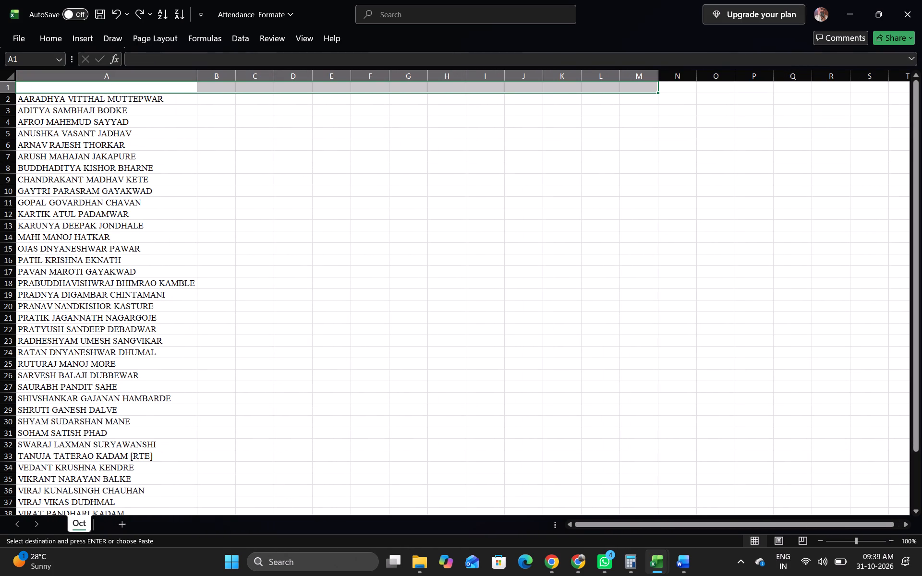
Insert a blank sheet column before the student names on the Oct sheet.
left_click(25, 90)
right_click(36, 77)
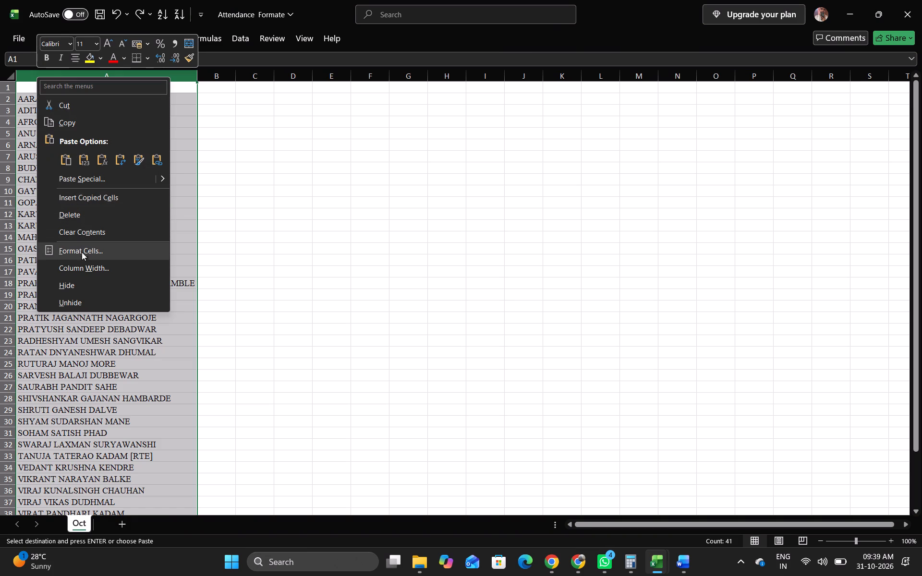
left_click(316, 198)
left_click(56, 37)
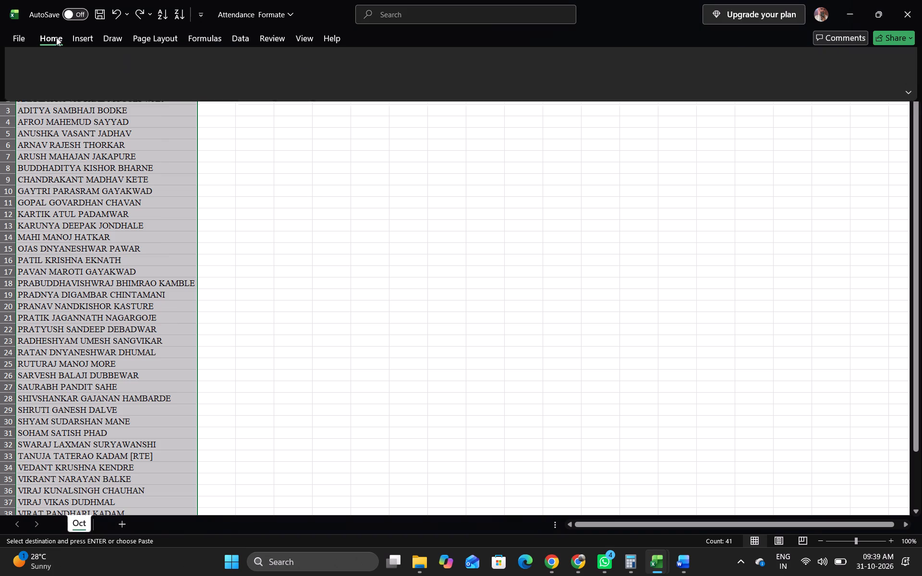
left_click(652, 81)
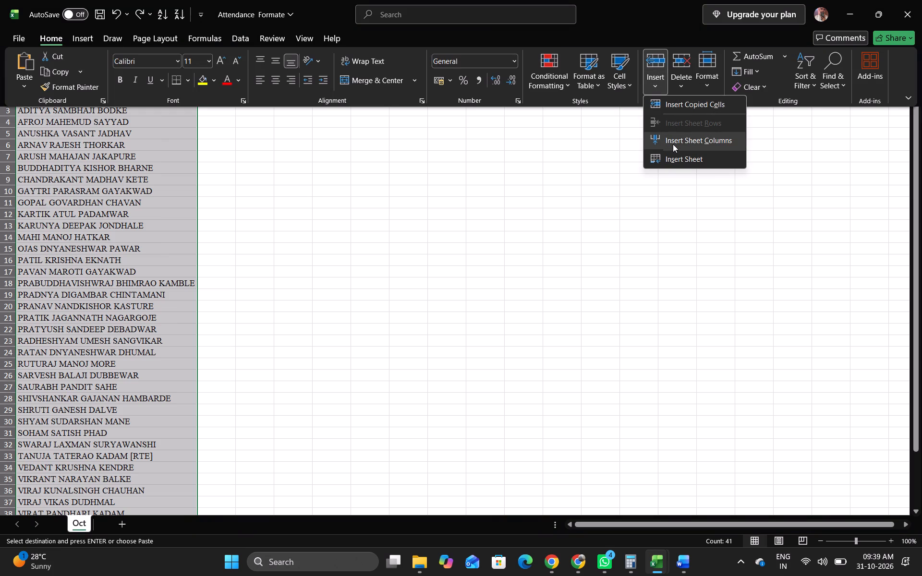
left_click(673, 144)
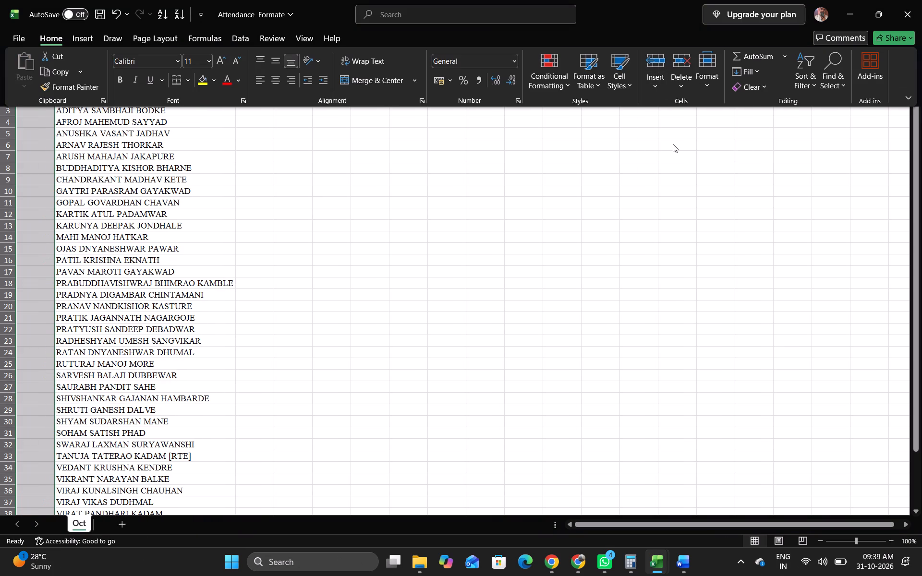
scroll(315, 148, "up", 1)
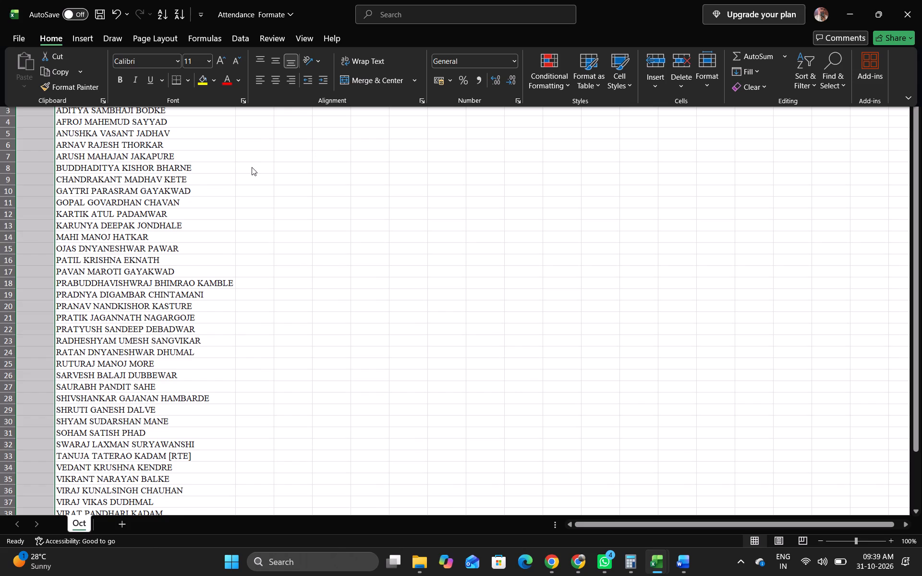
left_click(252, 167)
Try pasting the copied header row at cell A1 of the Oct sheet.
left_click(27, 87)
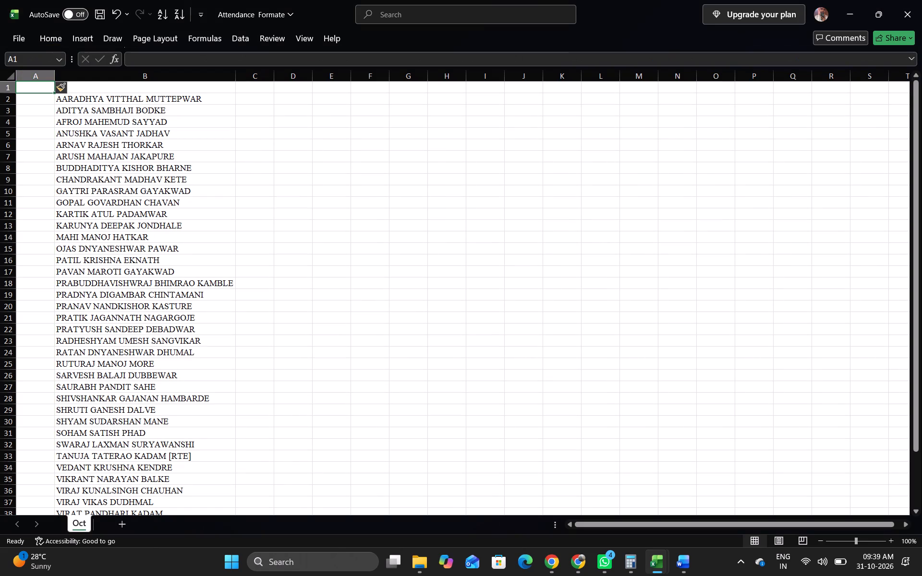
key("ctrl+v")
Choose Format Same As Left as the formatting option for the inserted column A.
left_click(60, 135)
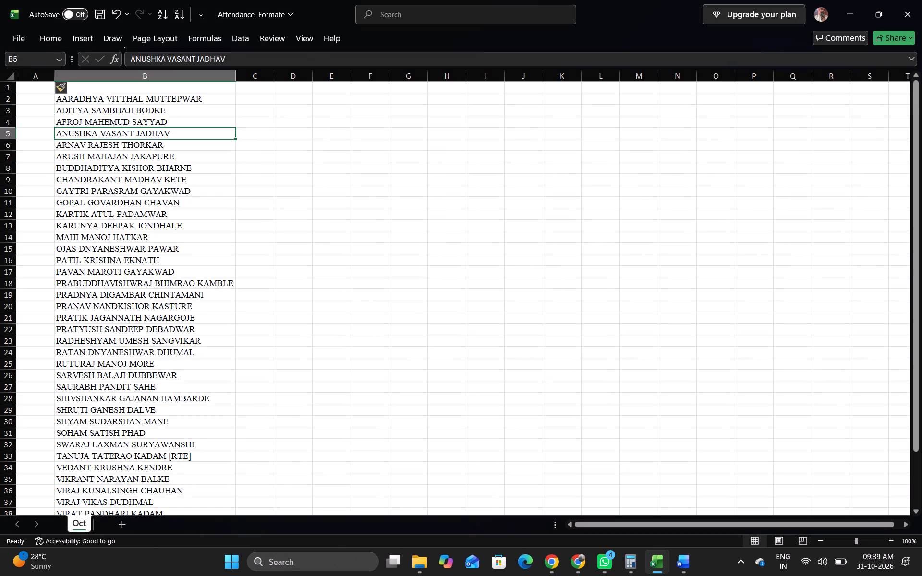
left_click(63, 92)
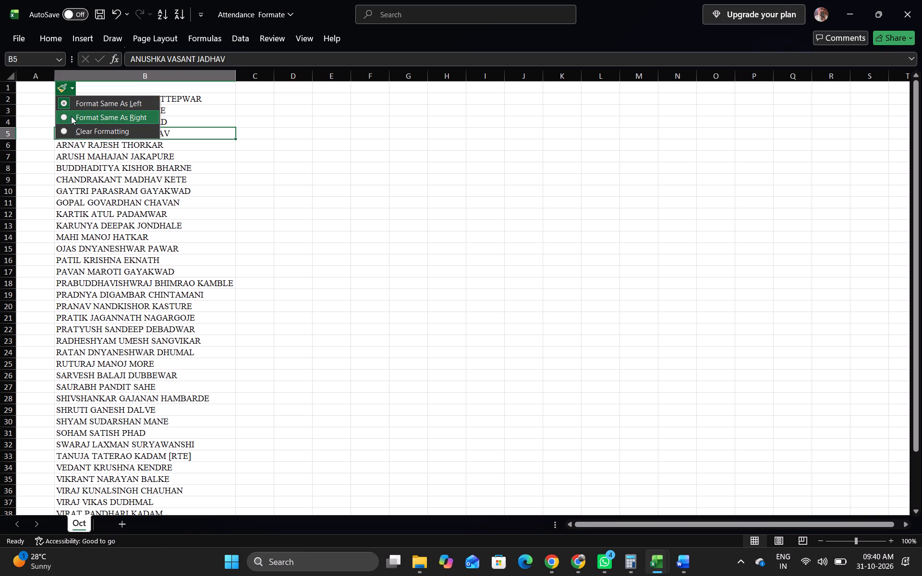
left_click(66, 102)
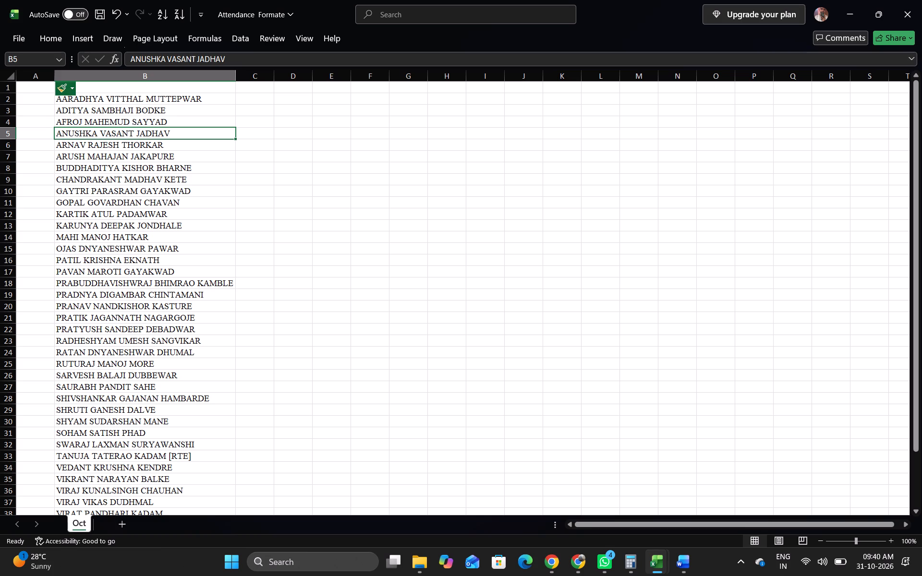
Enter the headers Roll No in A1 and Name in B1 of the Oct sheet.
left_click(35, 111)
left_click(35, 98)
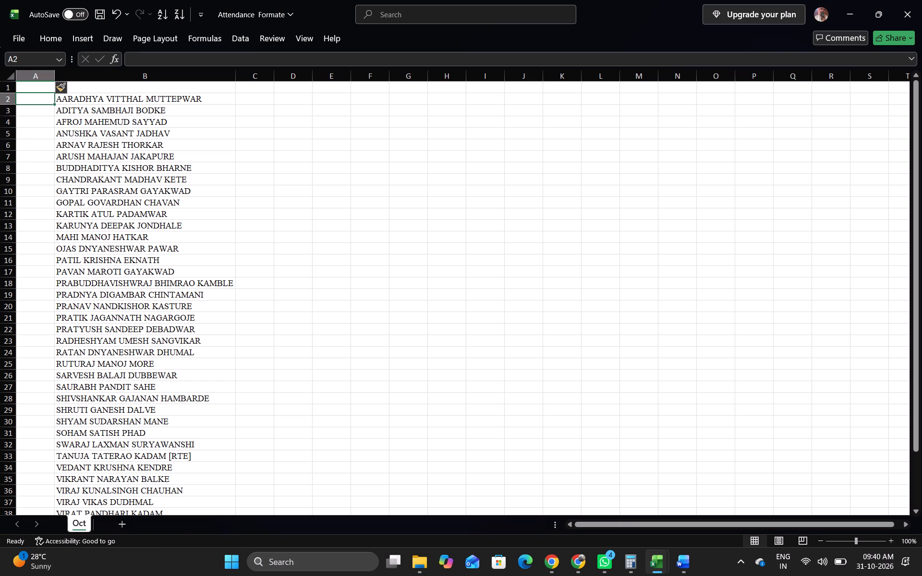
left_click(35, 91)
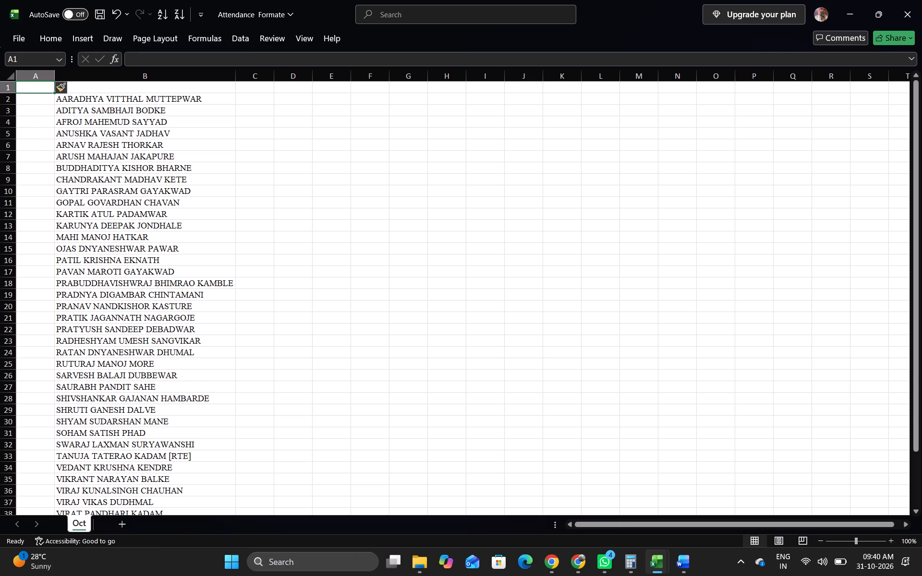
type("ROll")
key("space")
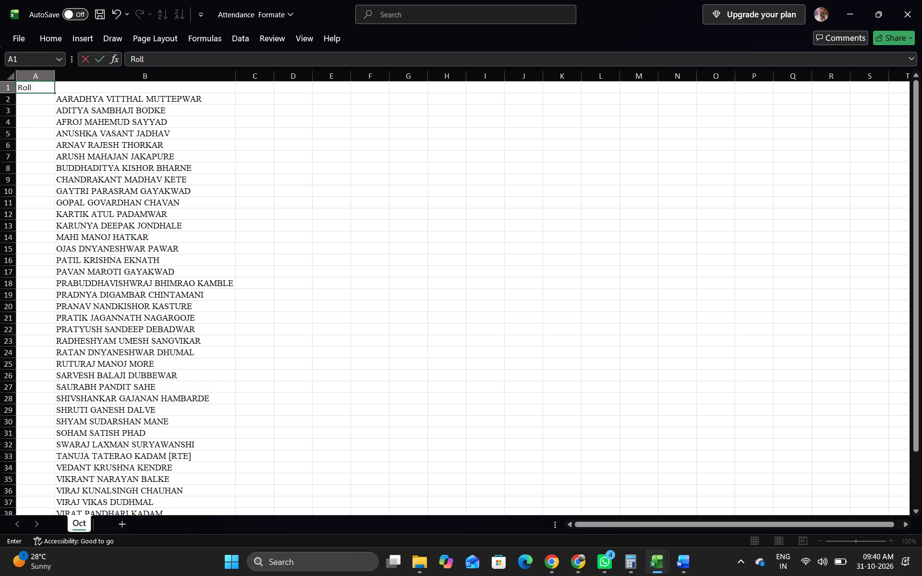
type("No")
key("Right")
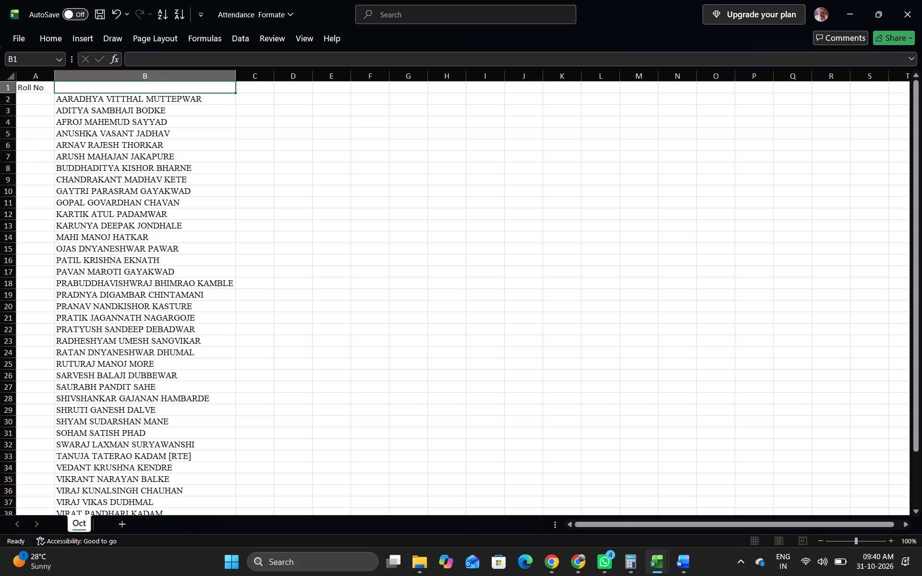
type("Name")
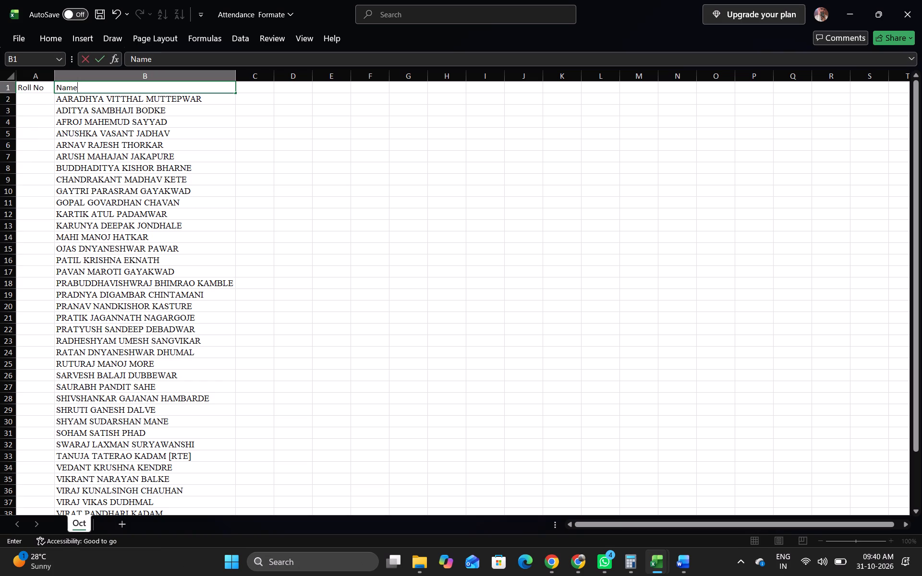
key("Right")
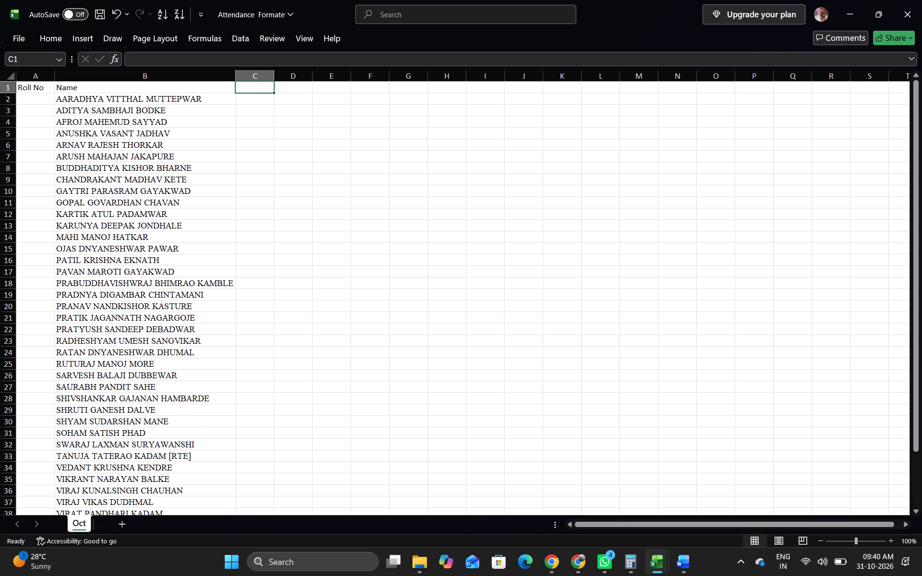
Enter the header Current Month Attenndace in cell C1.
type("CUrr")
key("BackSpace")
key("BackSpace")
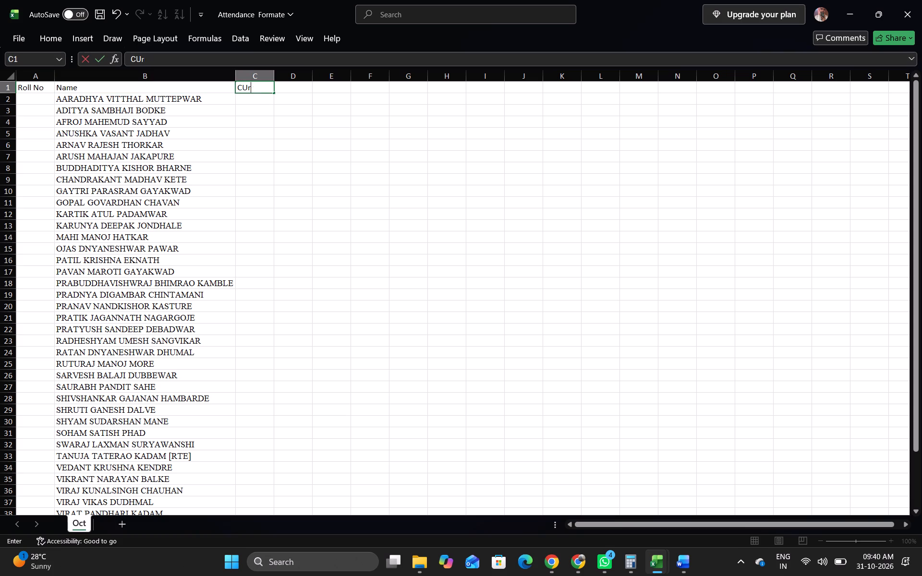
key("BackSpace")
type("urrent Month Attenc")
key("BackSpace")
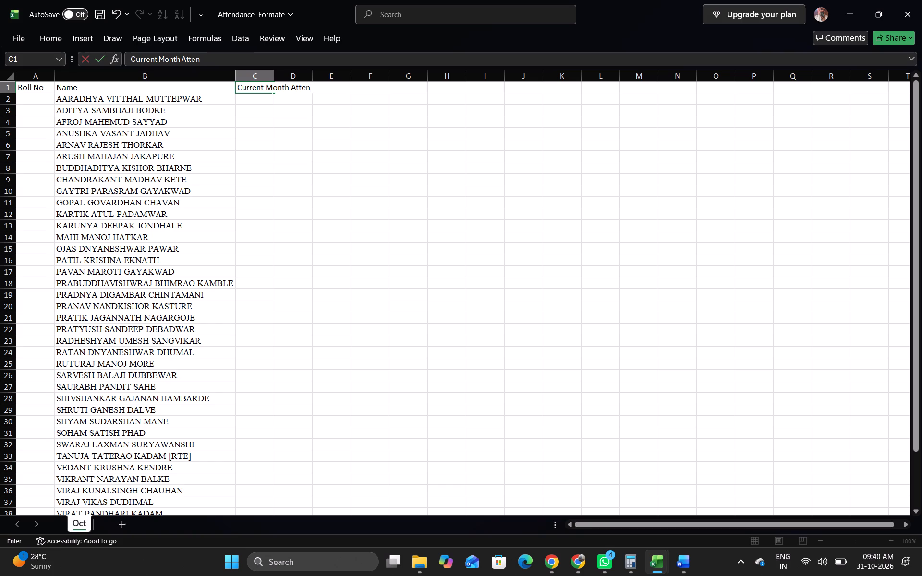
type("ndace")
key("space")
key("Right")
key("Right")
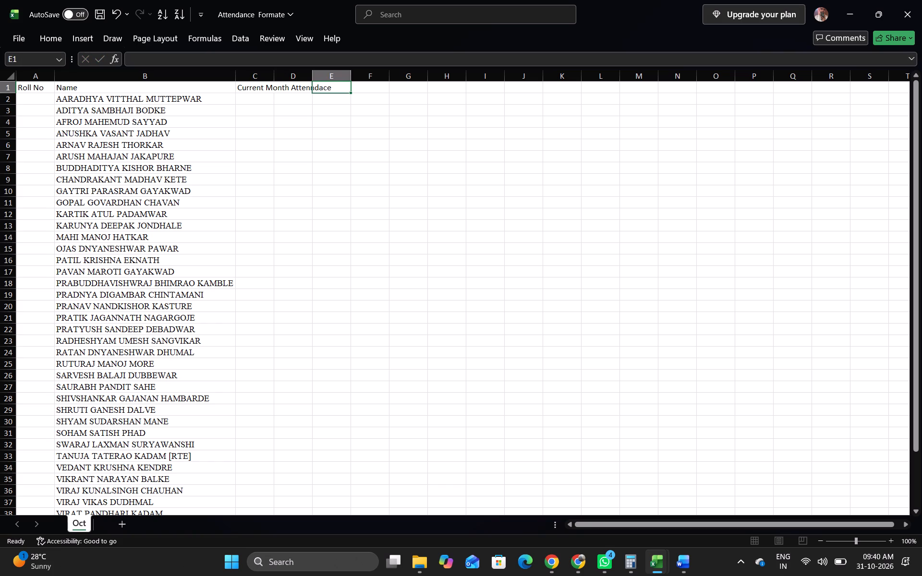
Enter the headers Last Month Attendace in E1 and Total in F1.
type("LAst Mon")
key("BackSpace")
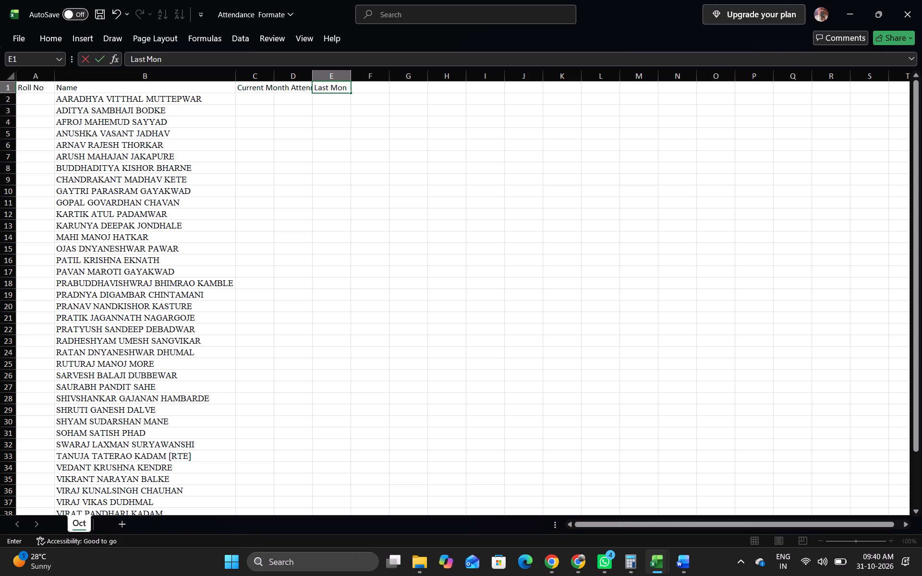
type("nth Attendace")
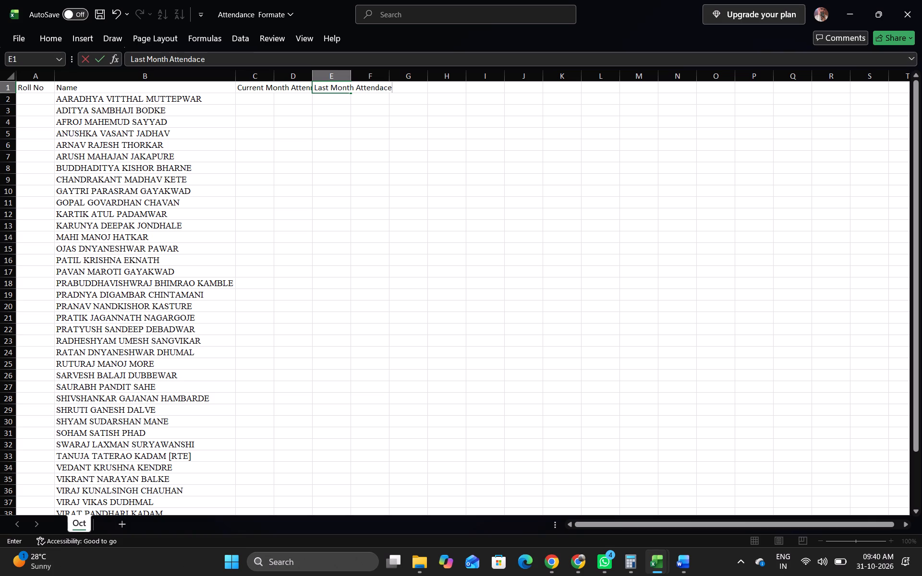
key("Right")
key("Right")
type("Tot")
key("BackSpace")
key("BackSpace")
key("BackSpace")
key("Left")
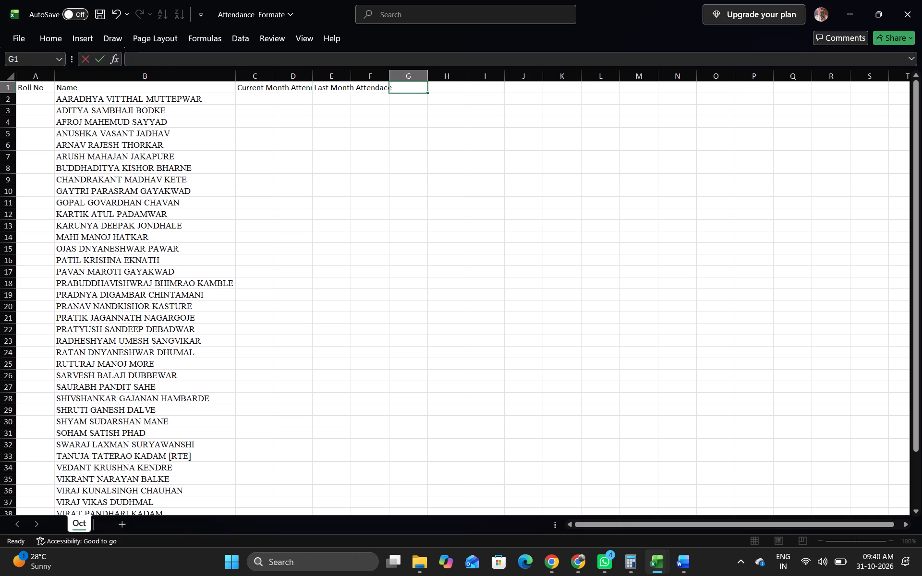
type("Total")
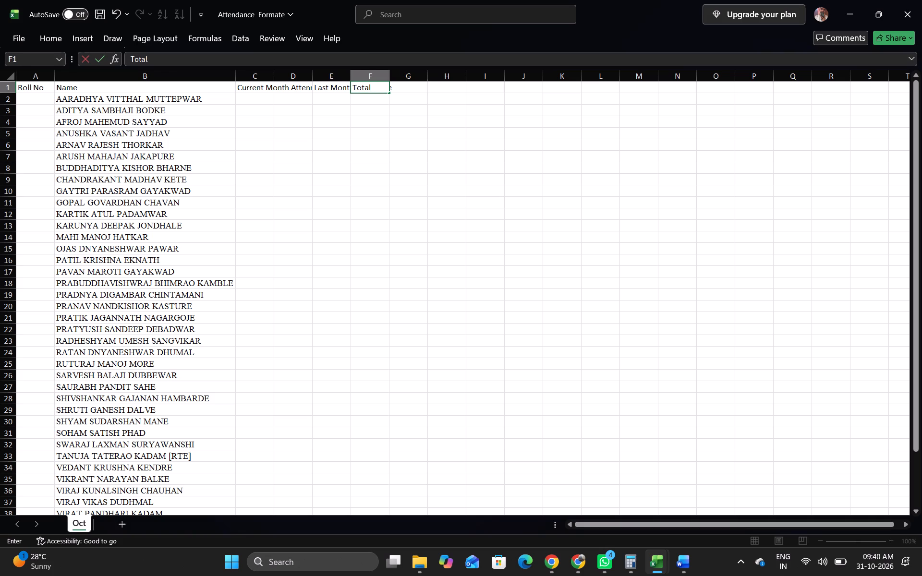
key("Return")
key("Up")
Set the width of columns A to F to 20.
left_click_drag(31, 87, 93, 91)
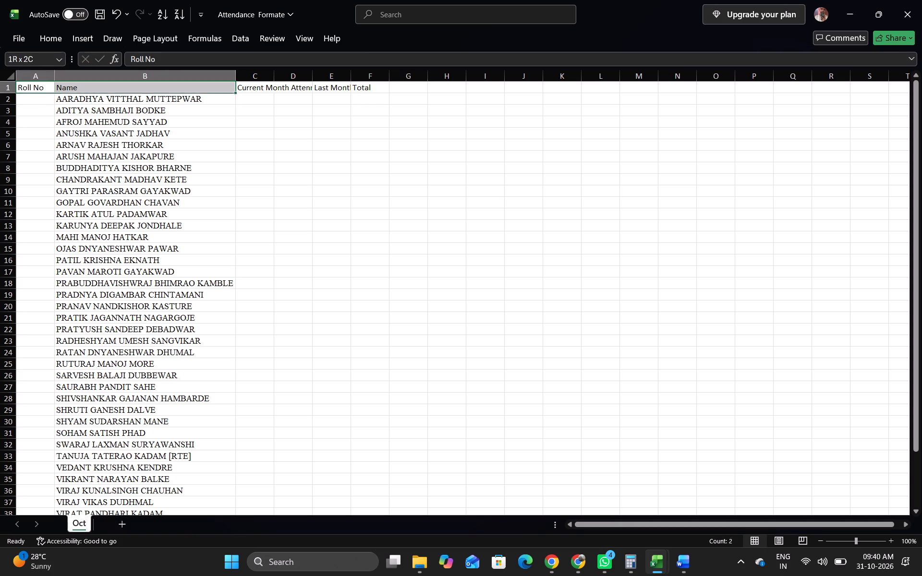
left_click_drag(93, 91, 358, 89)
left_click(58, 38)
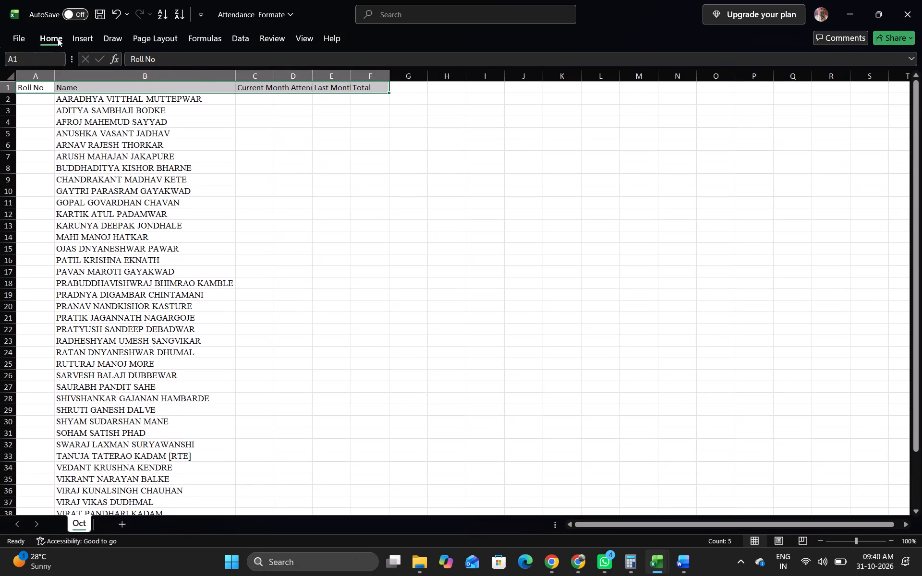
left_click(704, 77)
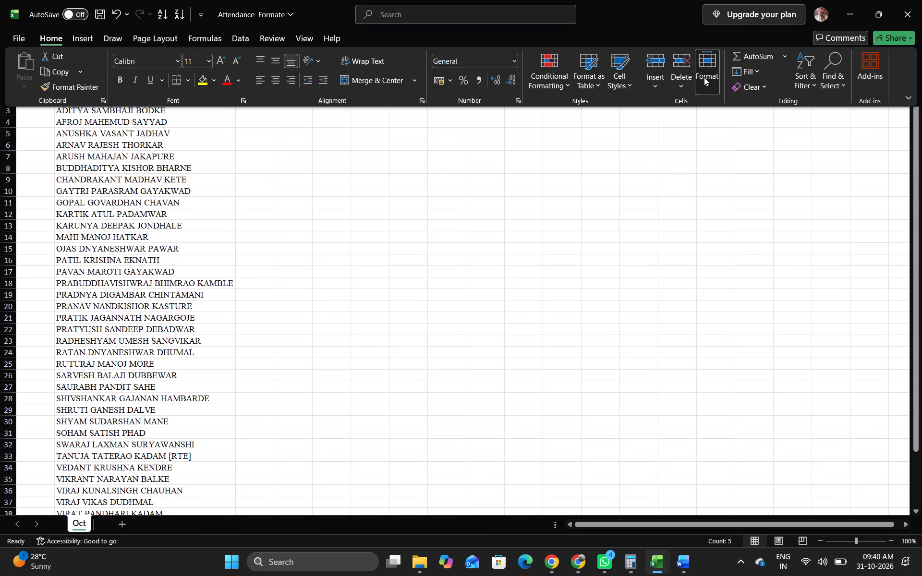
left_click(733, 155)
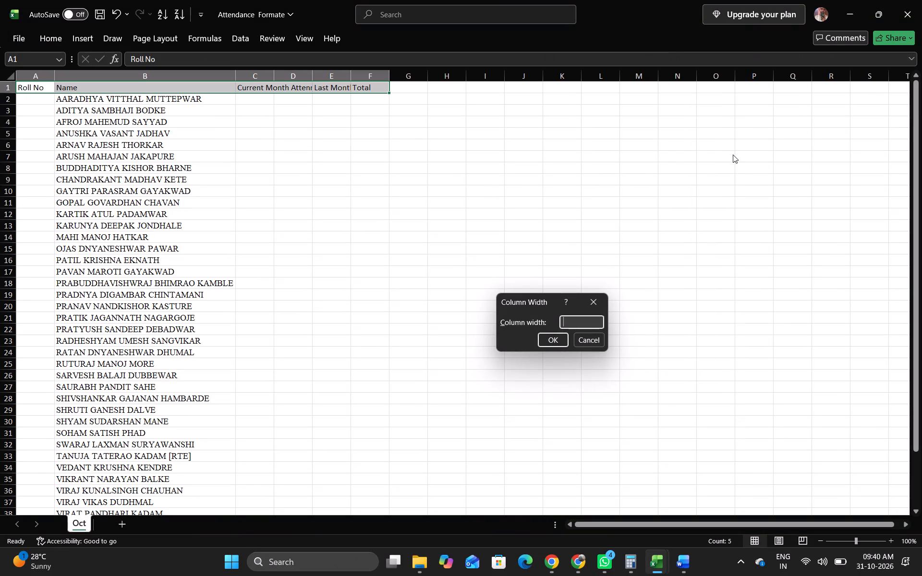
left_click(459, 195)
type("16")
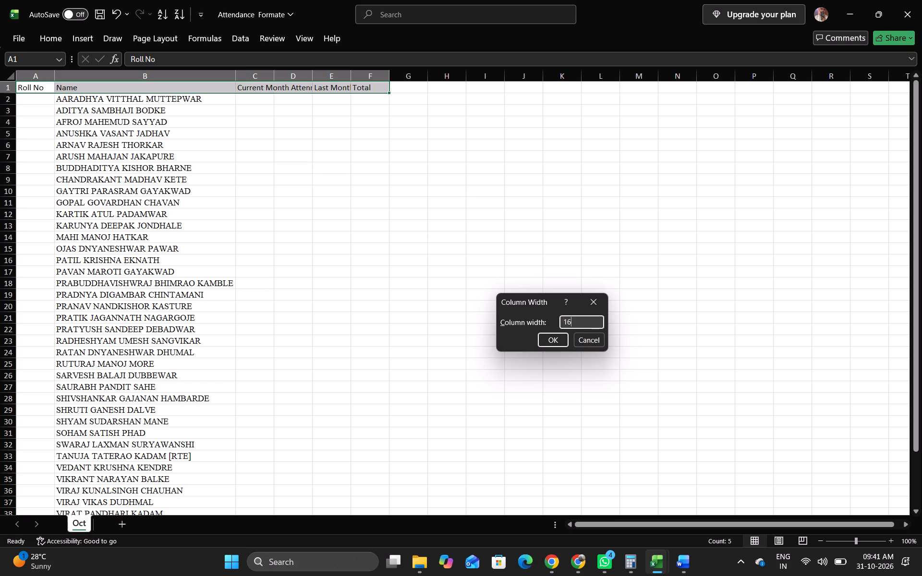
key("BackSpace")
key("BackSpace")
type("20")
key("Return")
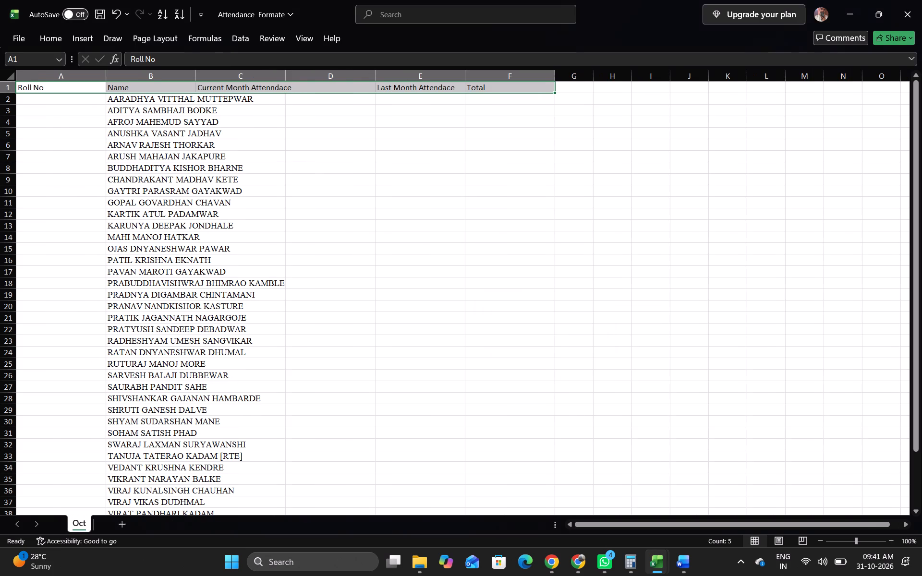
left_click(428, 241)
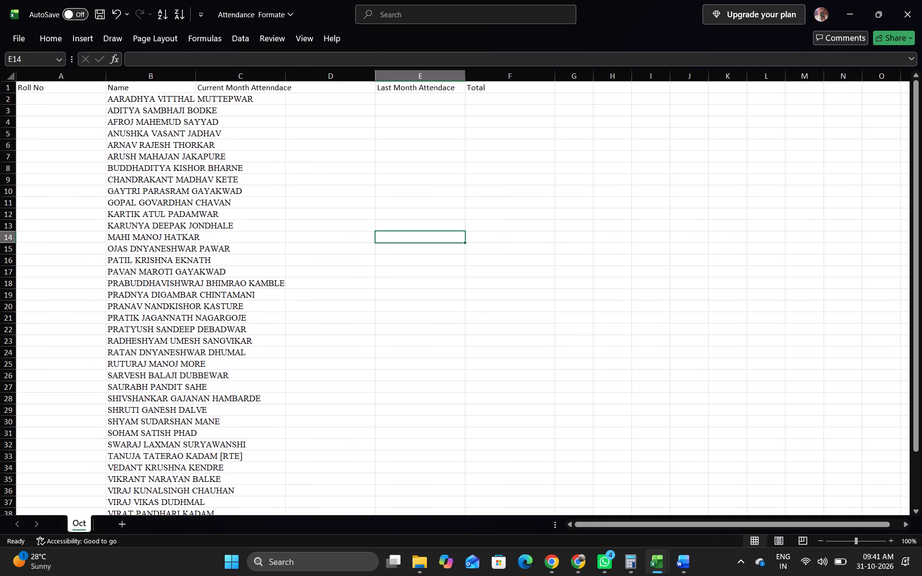
Widen column B so the longest student name fits within it.
left_click(170, 87)
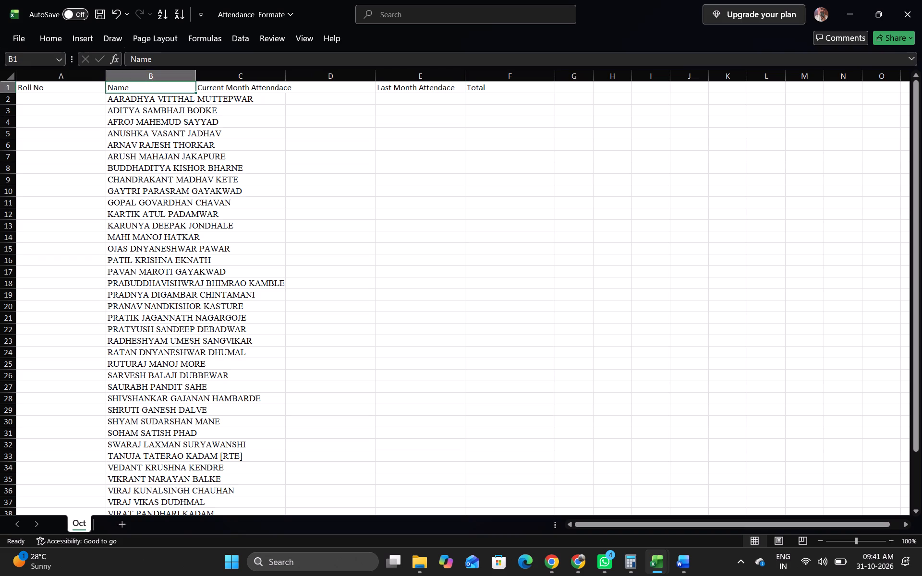
left_click_drag(197, 75, 290, 82)
Narrow column C to a width of about 12, just enough for the words Current Month.
left_click(316, 89)
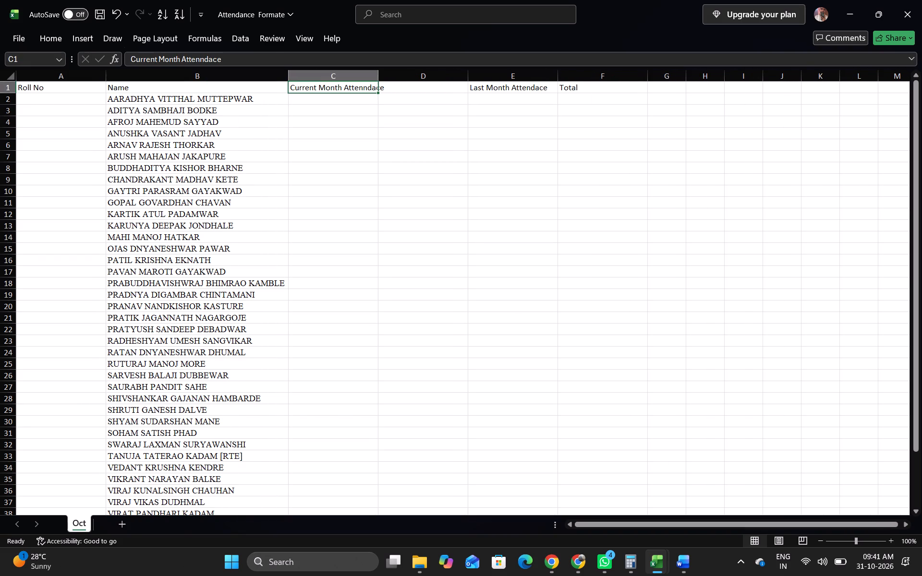
left_click_drag(377, 75, 359, 77)
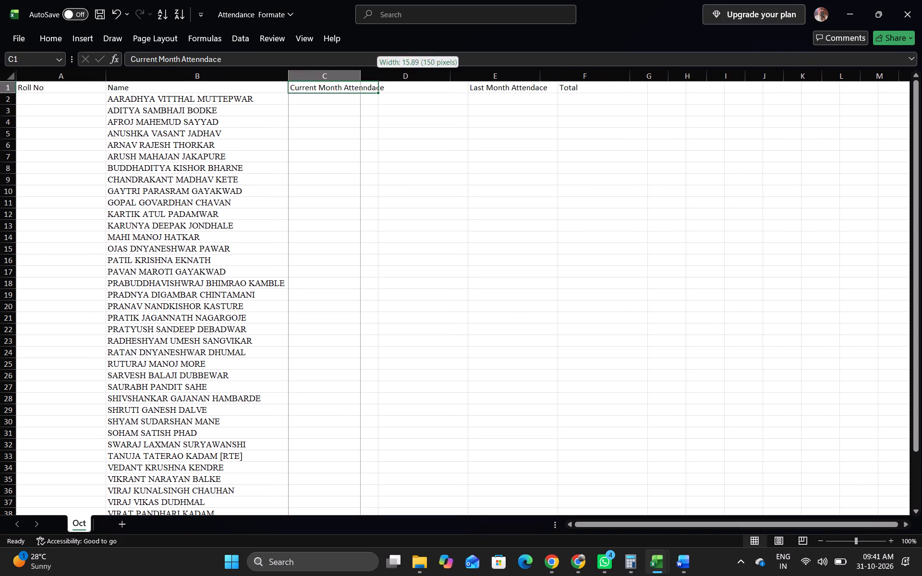
left_click_drag(359, 77, 345, 78)
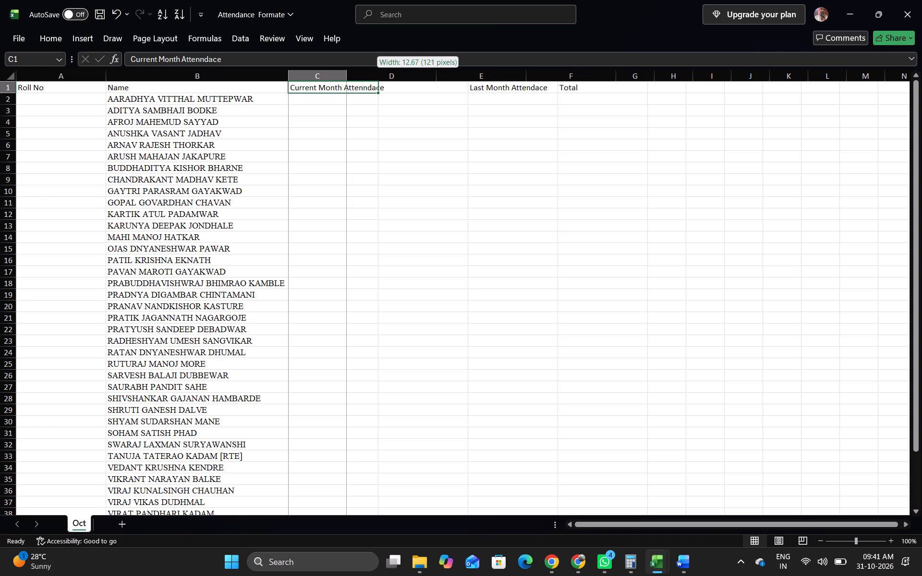
left_click_drag(345, 78, 340, 80)
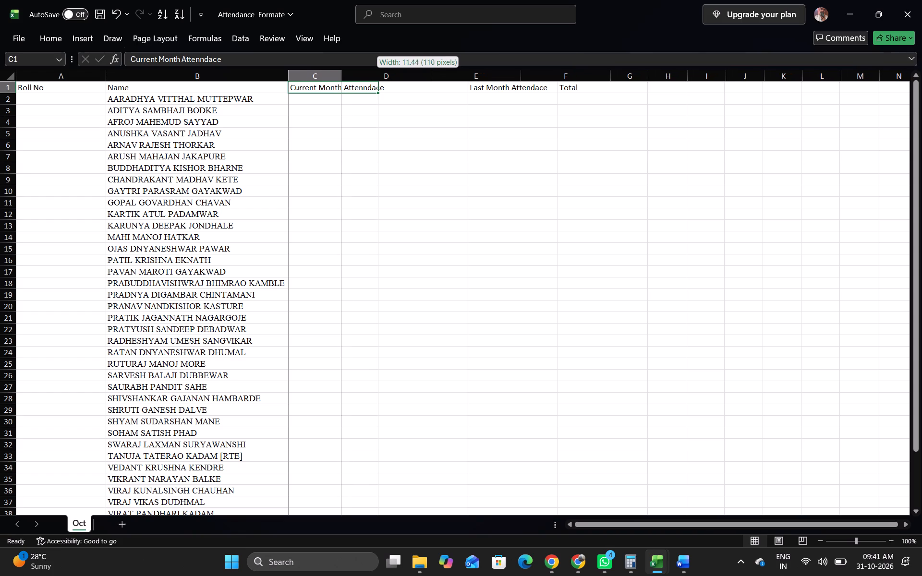
left_click_drag(340, 80, 342, 79)
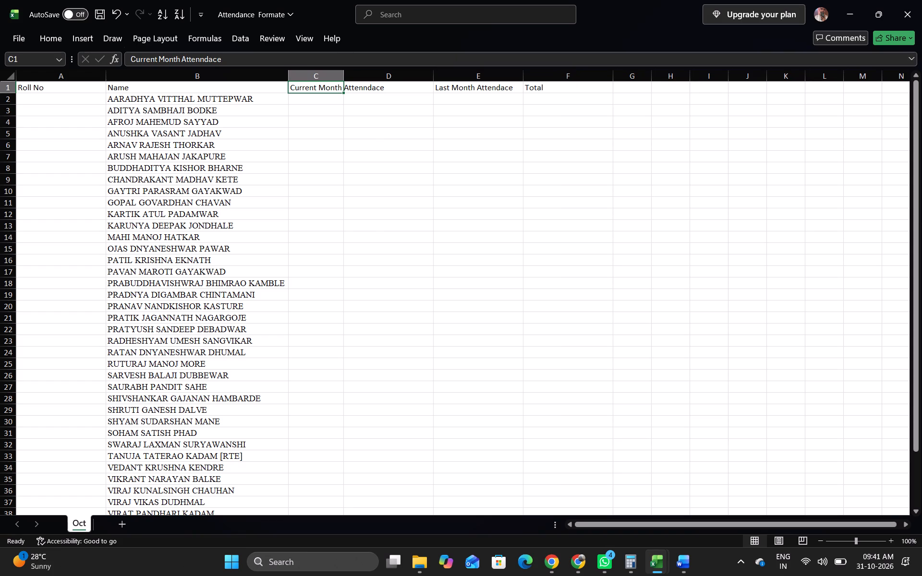
Enter the header Last Month in cell D1, directly after the current month column.
left_click(355, 87)
key("Delete")
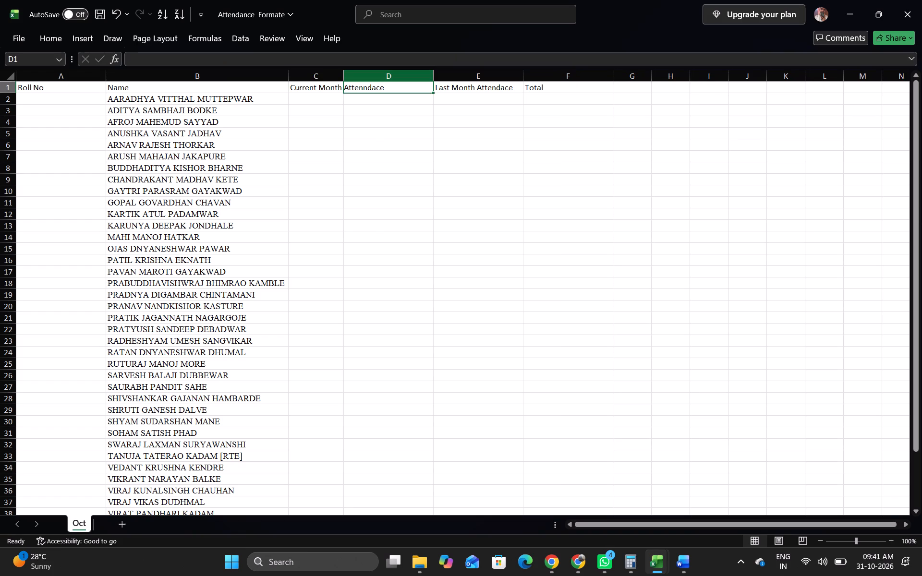
type("Las")
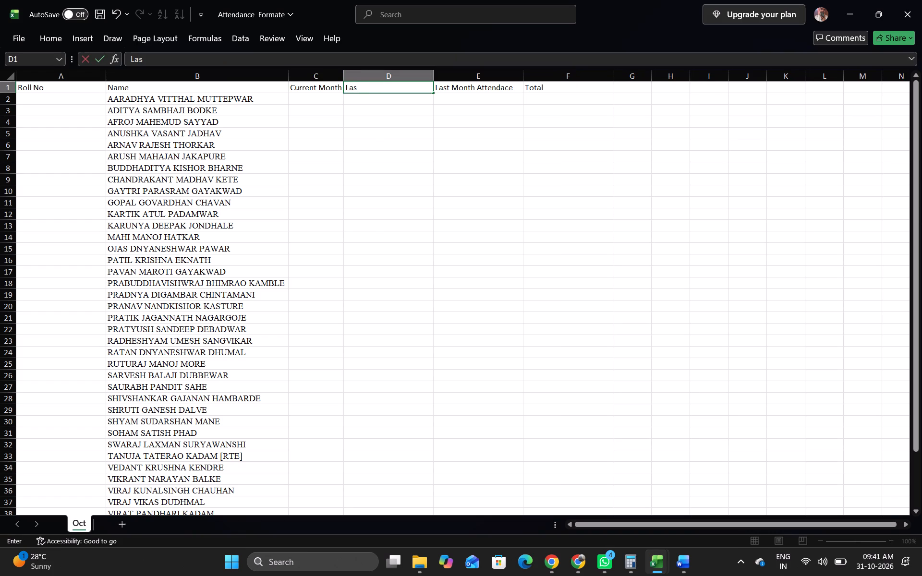
key("space")
type("t")
key("BackSpace")
key("BackSpace")
type("t Month")
key("Right")
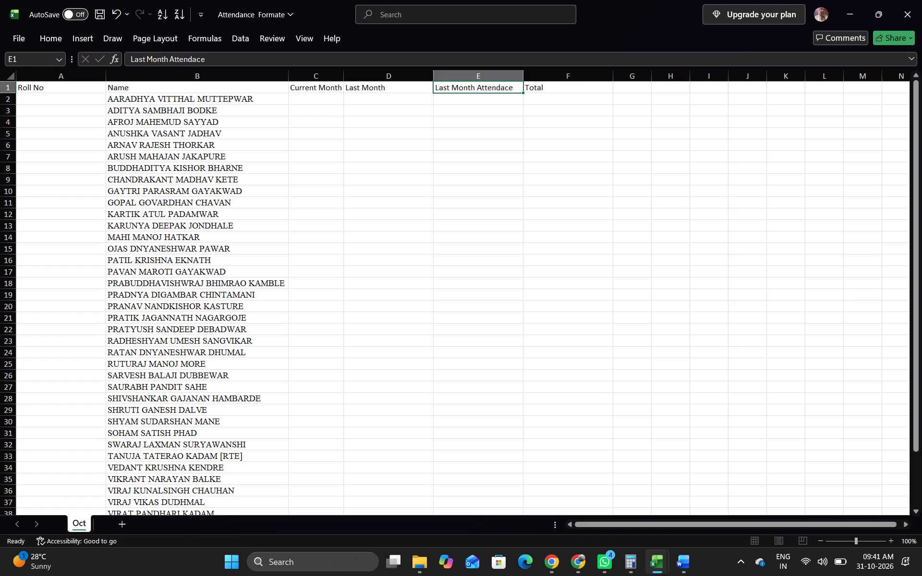
Replace the header in E1 with Total and clear the duplicate header in F1.
type("Total")
key("Return")
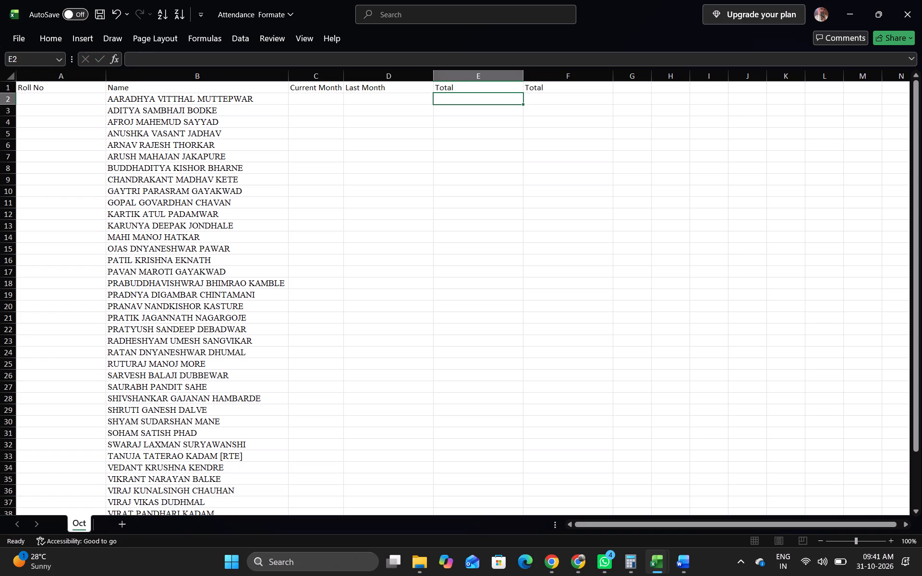
key("Up")
key("Right")
key("Delete")
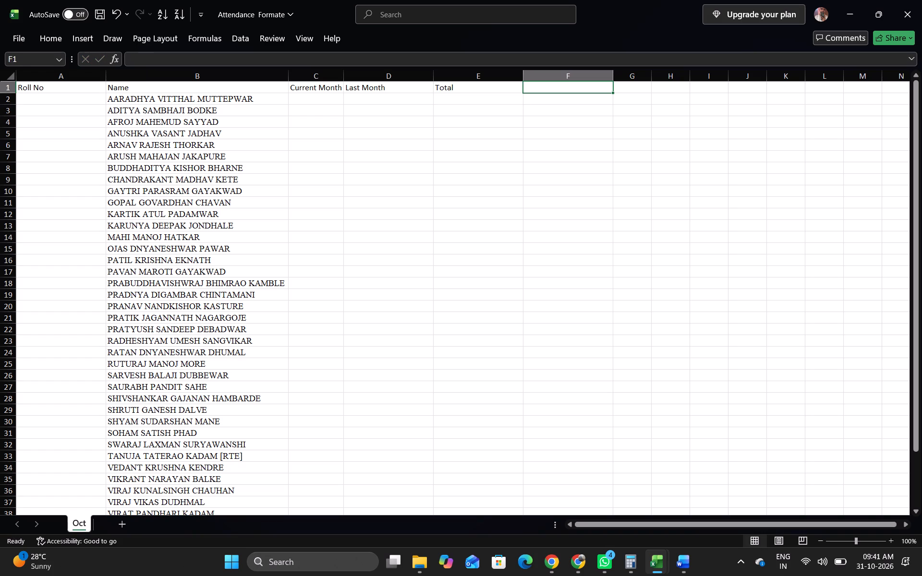
left_click(72, 89)
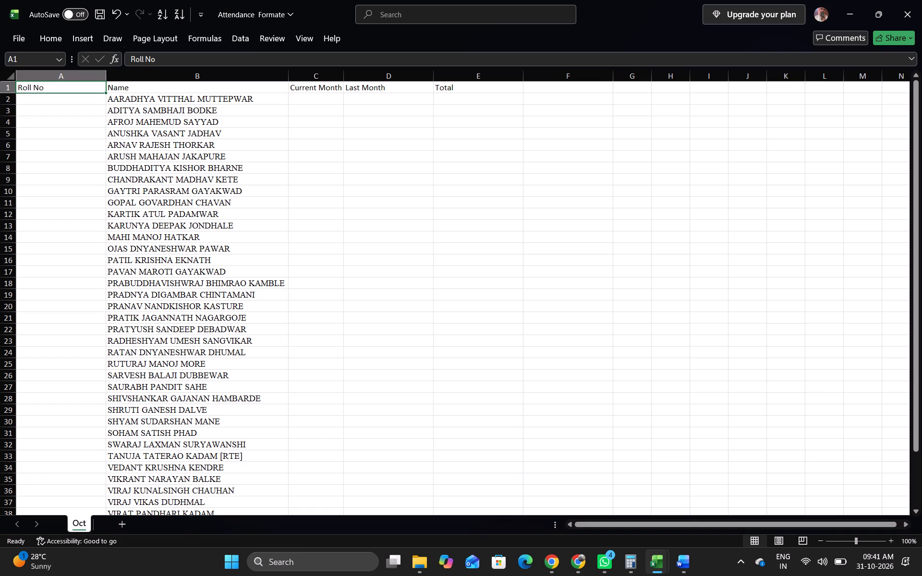
Centre and bold the header row A1:E1 and give it a light blue fill.
key("ctrl+shift+Right")
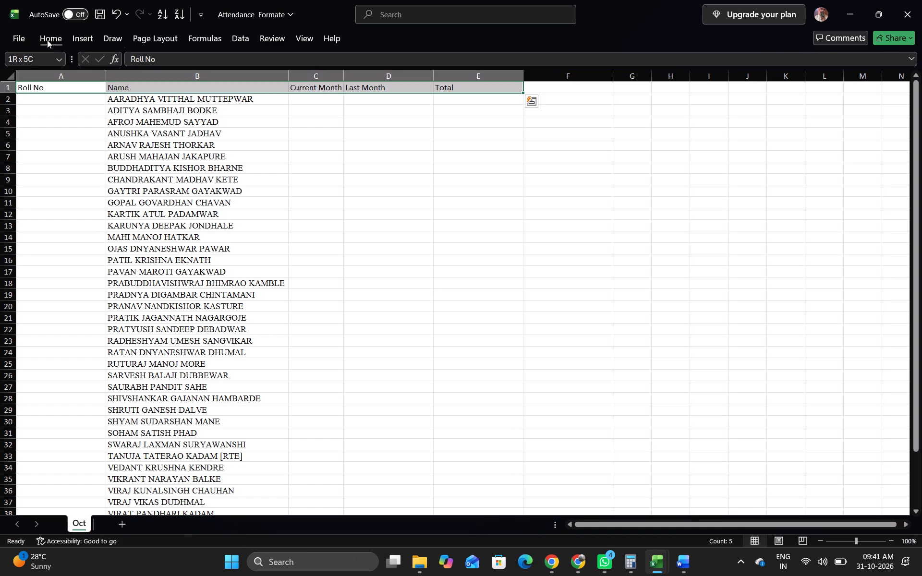
left_click(52, 39)
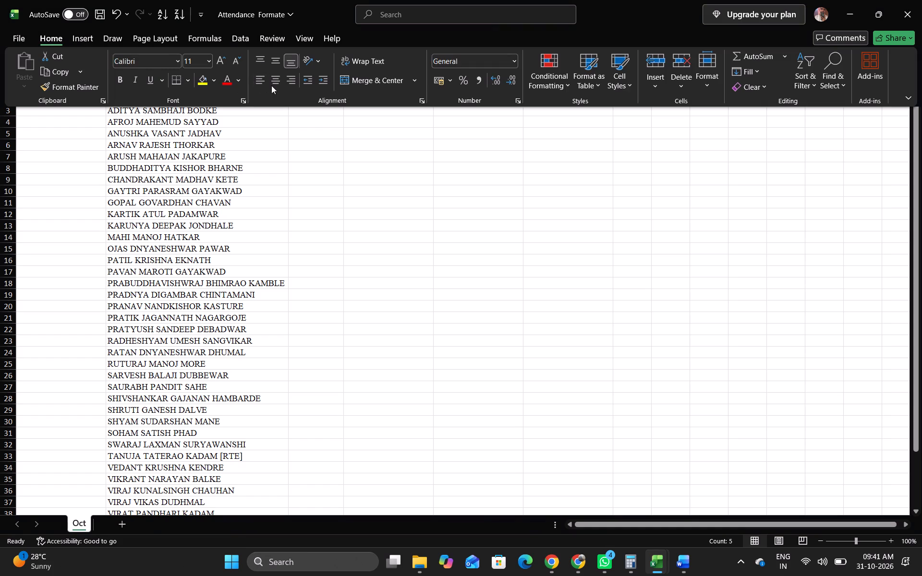
left_click(273, 85)
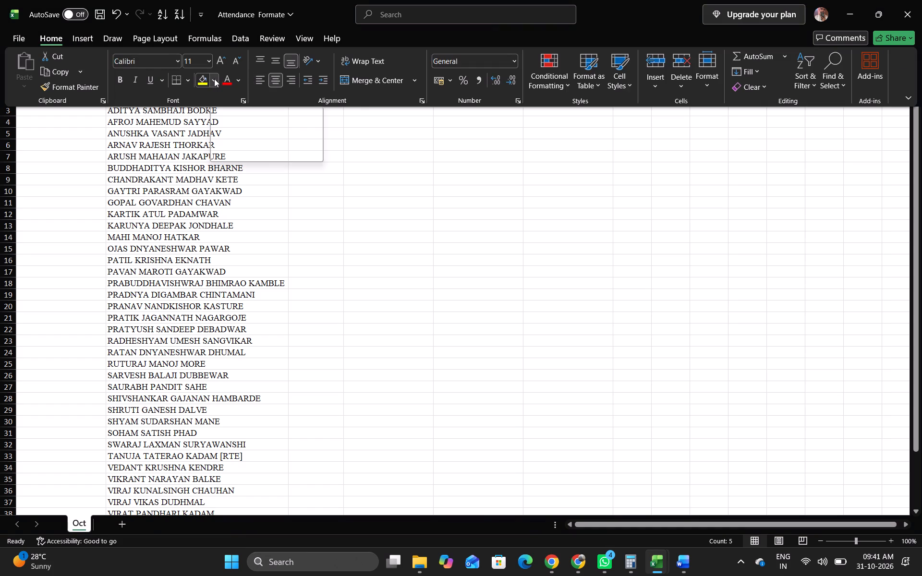
left_click(214, 79)
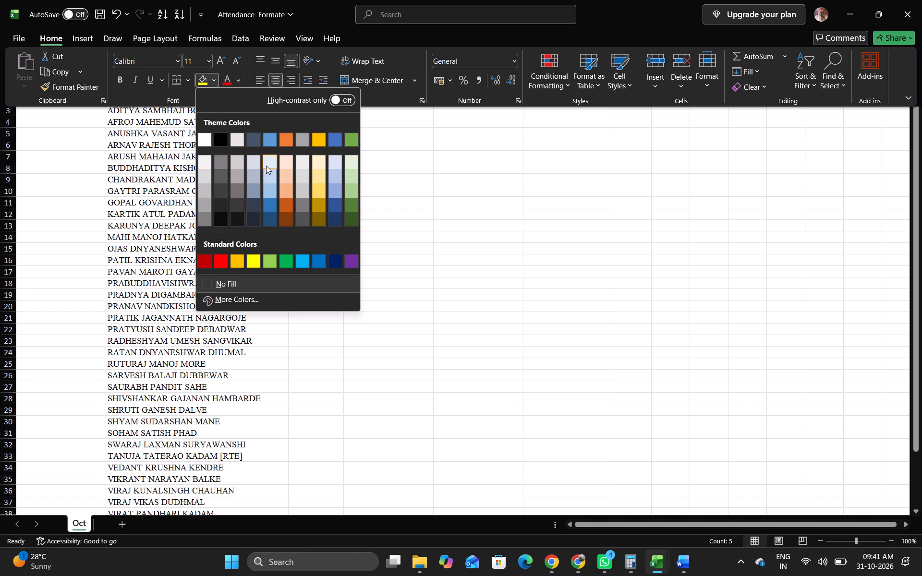
left_click(266, 171)
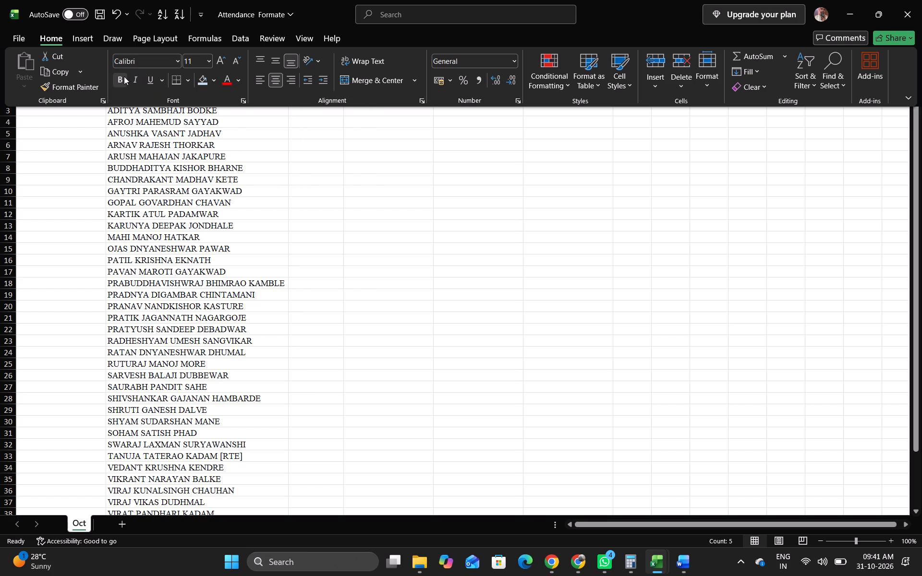
left_click(124, 76)
Set the font of the header row to Times New Roman.
left_click(177, 60)
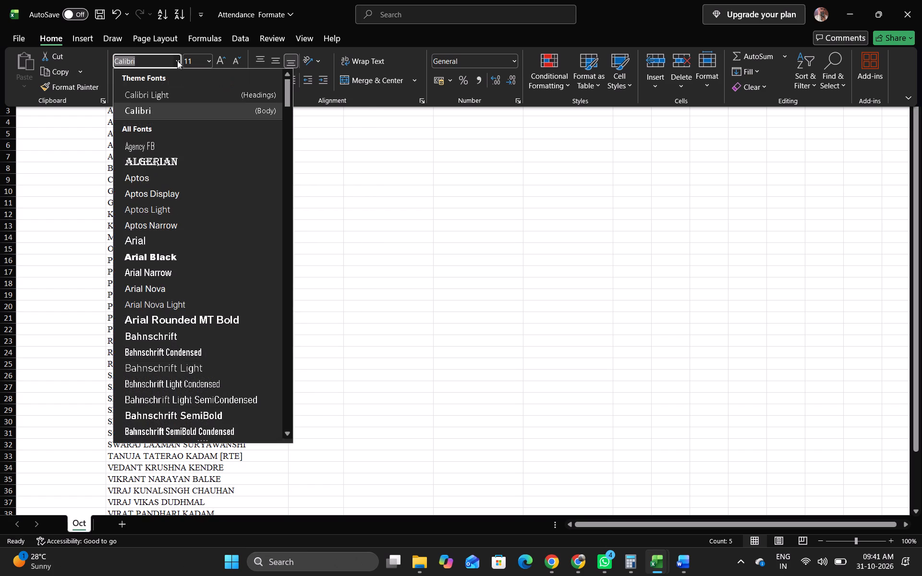
scroll(173, 138, "up", 1)
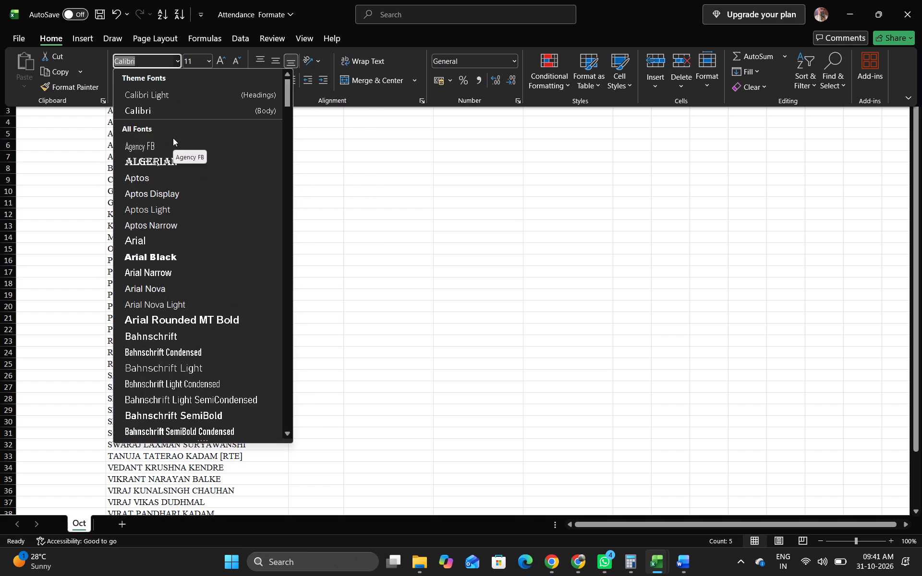
key("t")
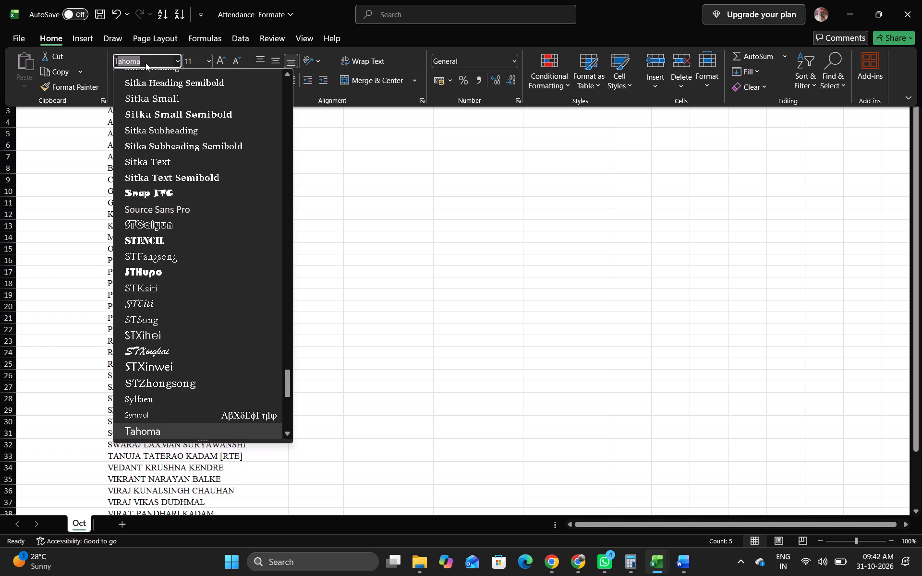
key("i")
key("Return")
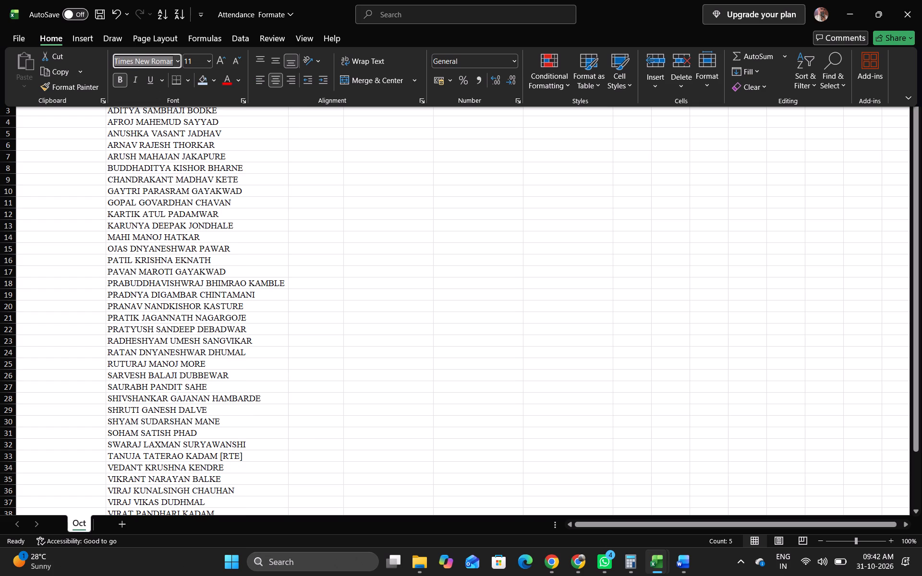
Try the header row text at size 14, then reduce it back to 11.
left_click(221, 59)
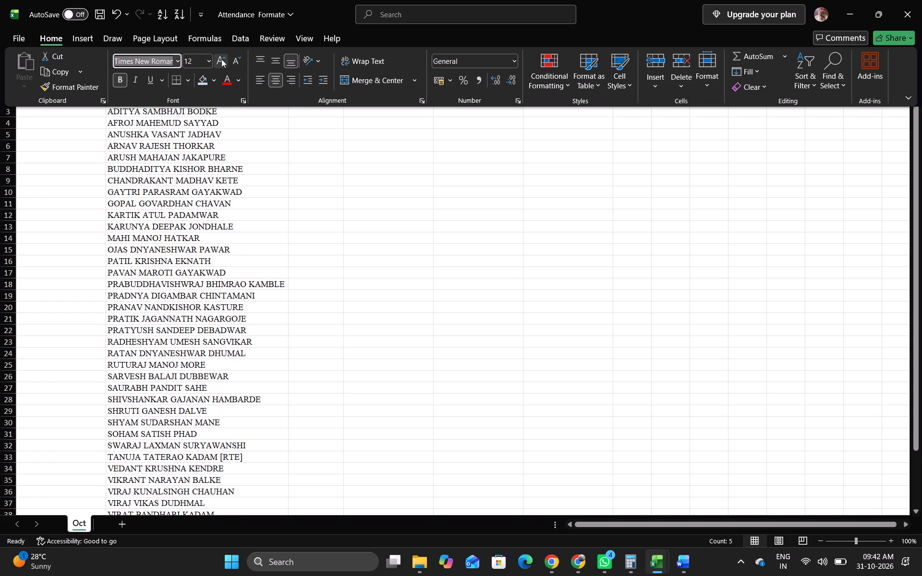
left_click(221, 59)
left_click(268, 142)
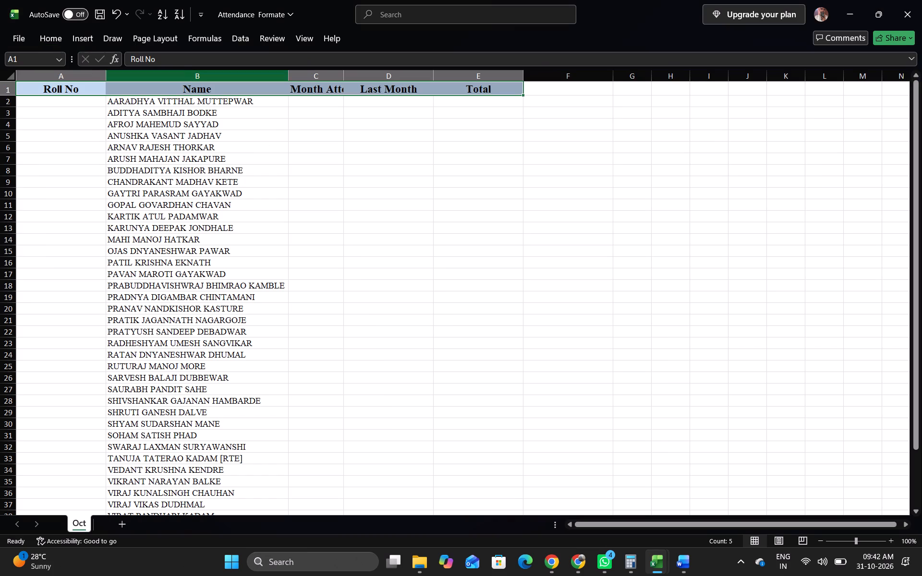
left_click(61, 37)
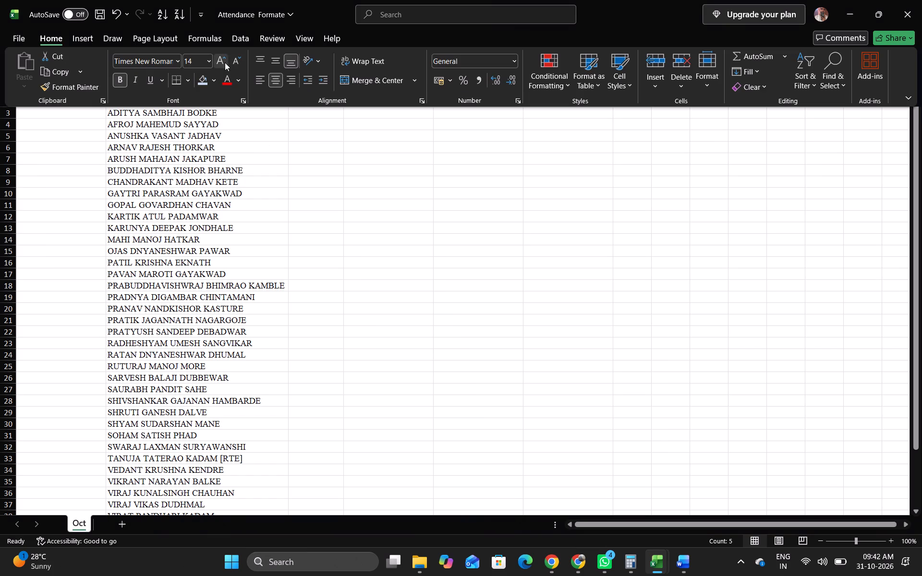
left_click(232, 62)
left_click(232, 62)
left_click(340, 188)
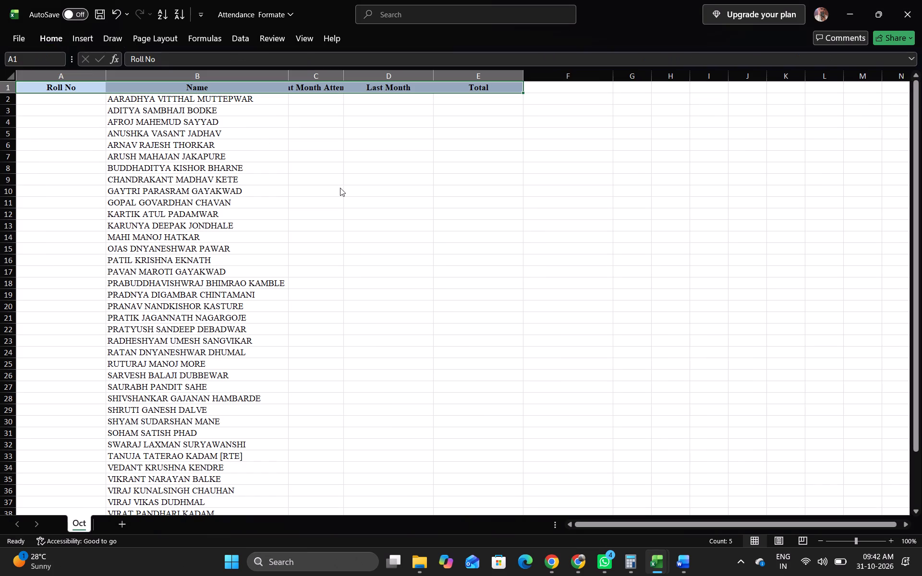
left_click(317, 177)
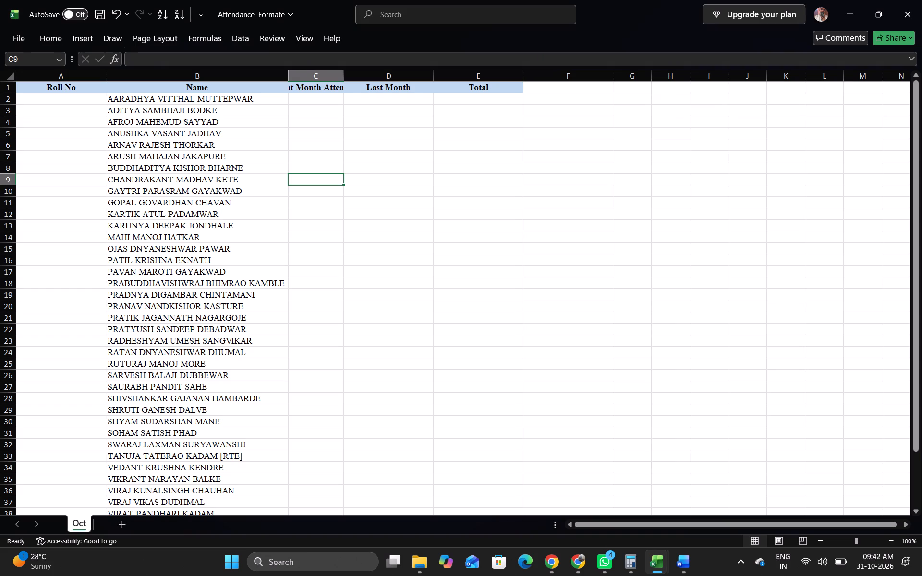
Shorten the header in C1 to Current Month.
left_click(303, 87)
left_click(242, 56)
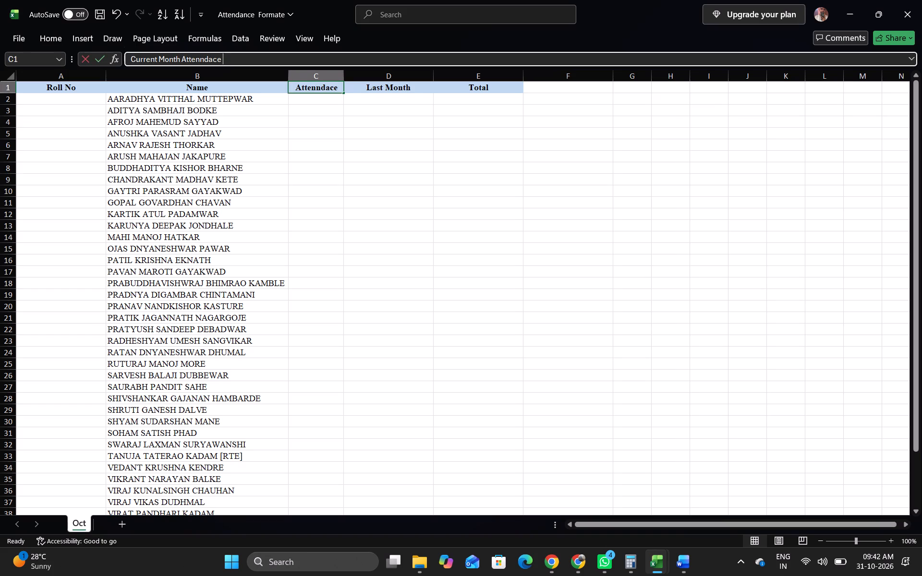
key("BackSpace")
key("BackSpace")
key("BackSpace")
key("BackSpace")
key("BackSpace")
key("BackSpace")
key("BackSpace")
key("BackSpace")
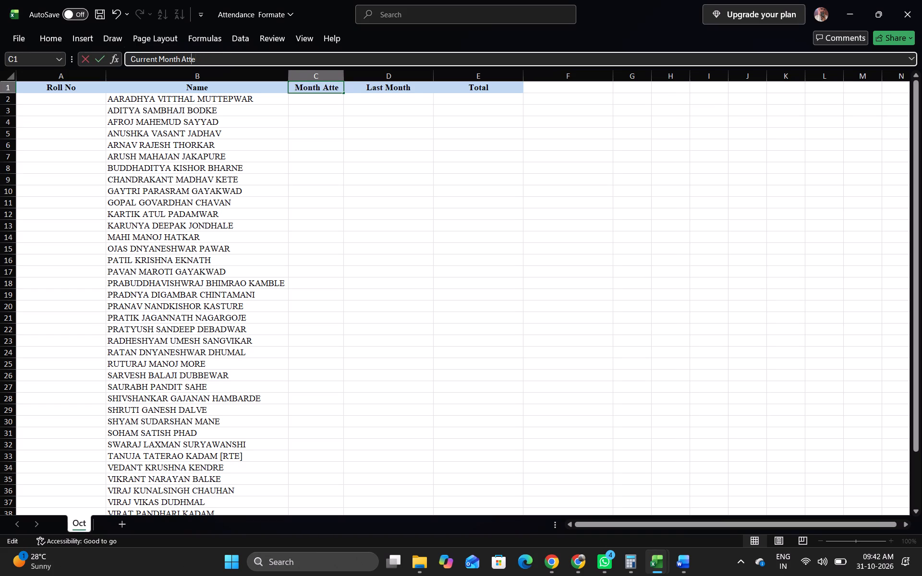
key("BackSpace")
key("BackSpace")
key("BackSpace")
key("BackSpace")
key("Return")
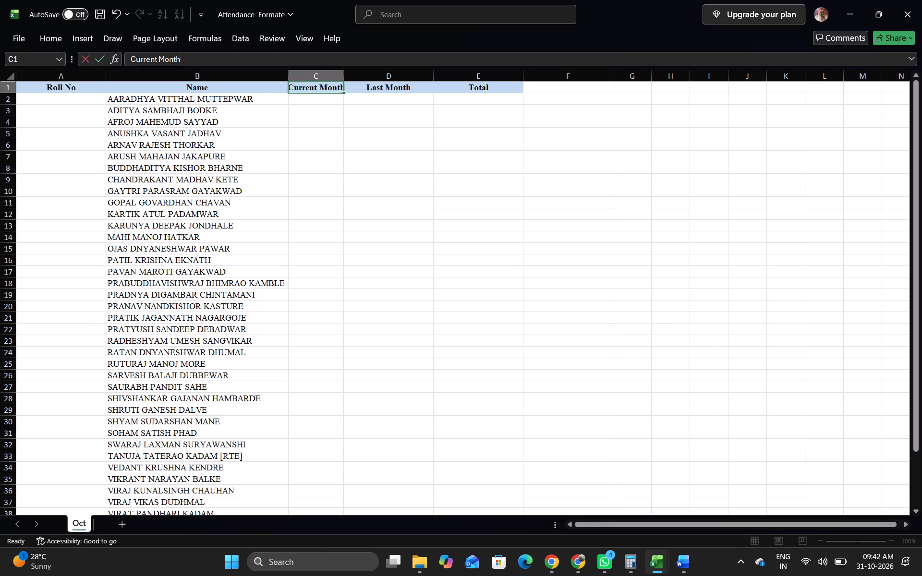
Fit column B to the longest student name and widen column C so the bold Current Month header fits.
left_click(287, 73)
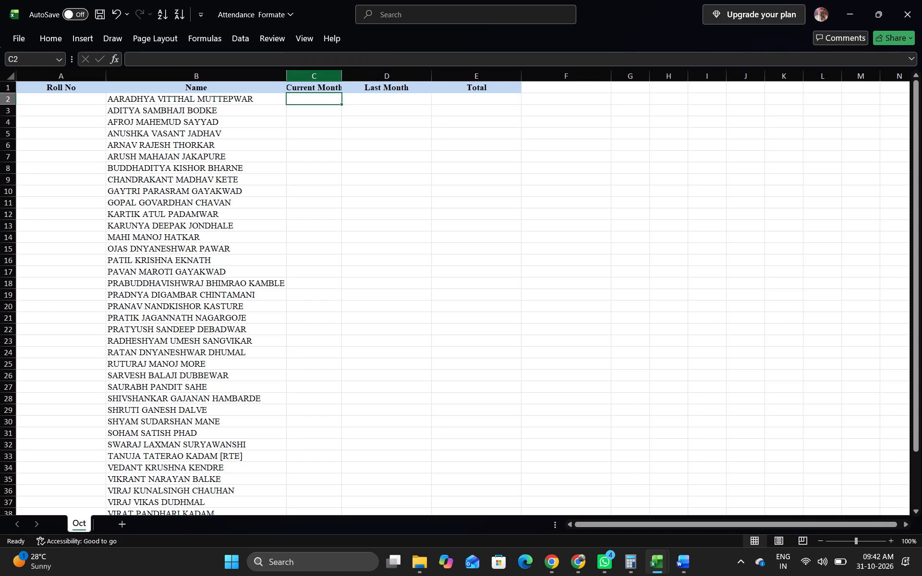
left_click(341, 75)
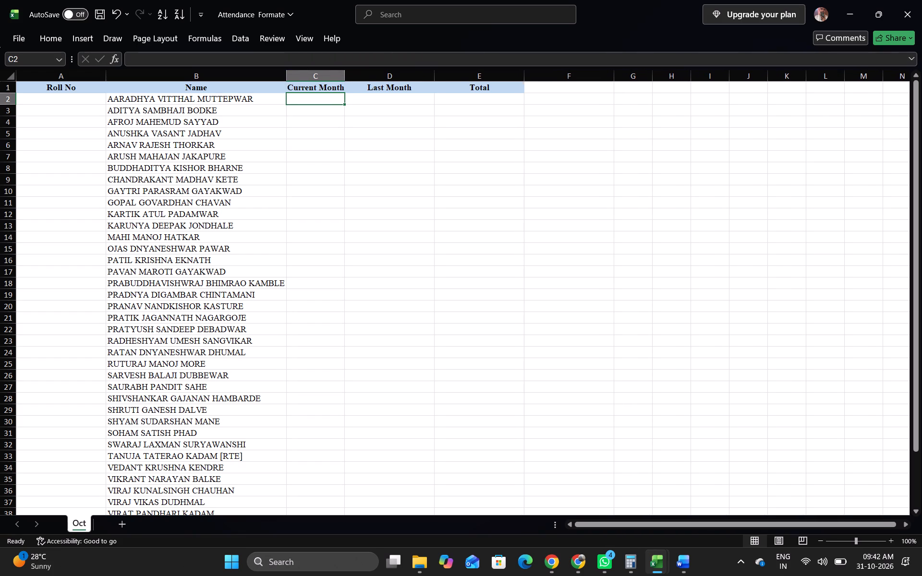
left_click(381, 103)
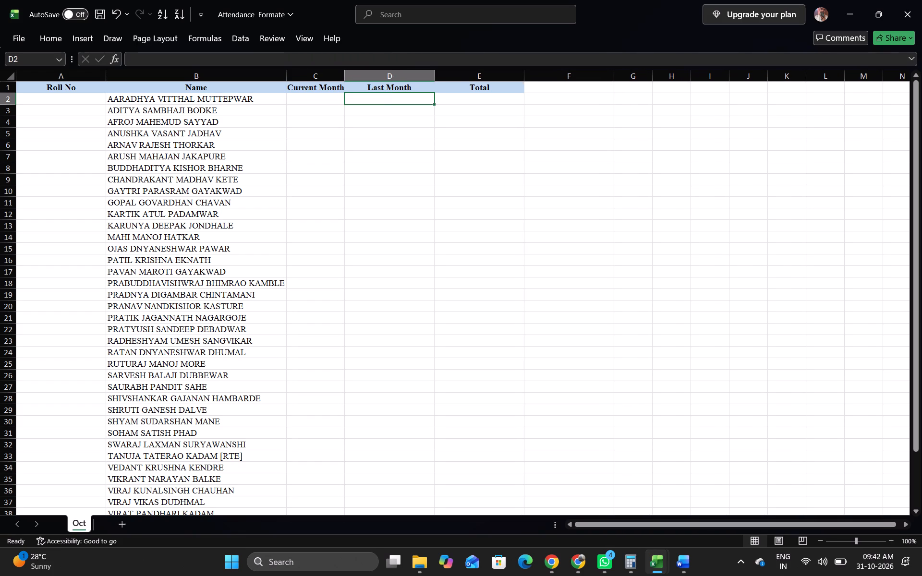
Narrow column A to just a little wider than the Roll No header.
left_click(64, 97)
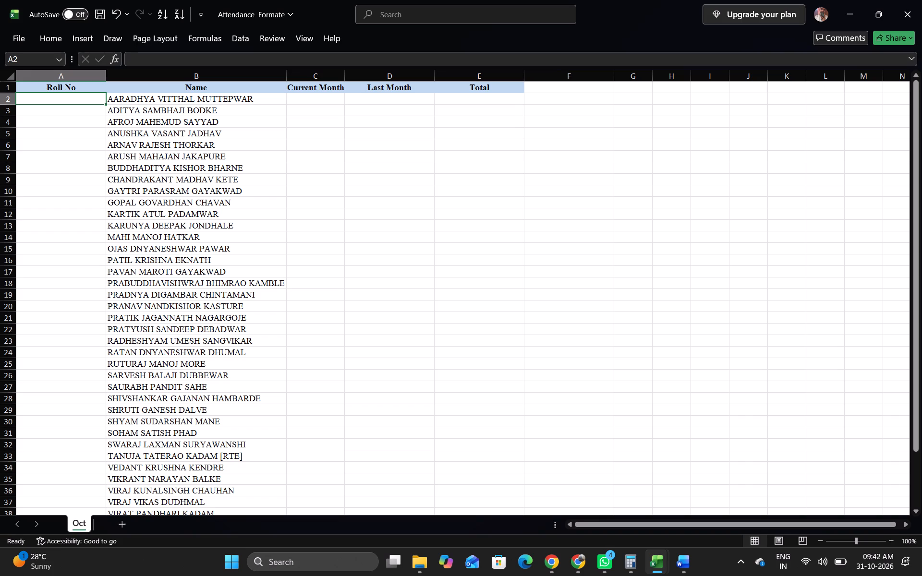
left_click_drag(106, 76, 75, 76)
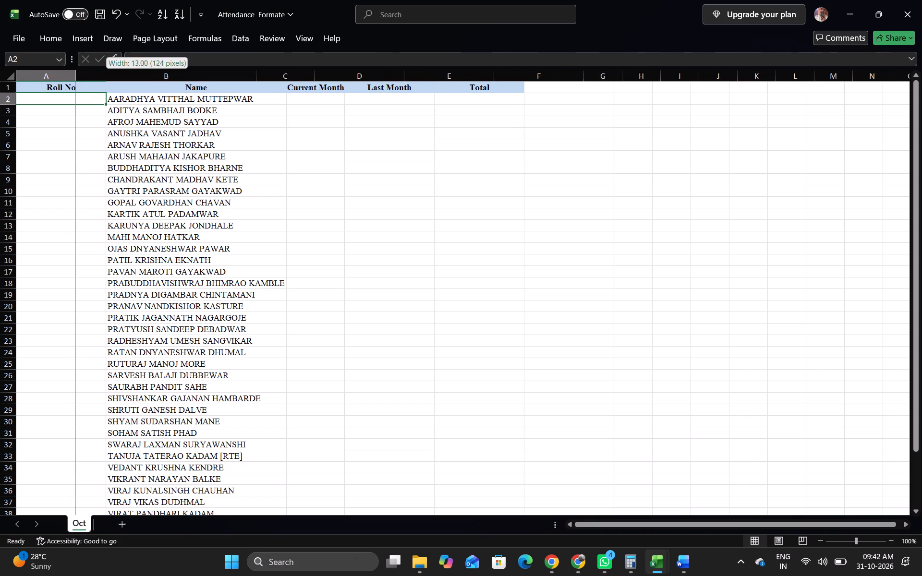
left_click_drag(75, 76, 64, 74)
Enter roll numbers 1, 2, 3 and 4 in cells A2 to A5.
key("1")
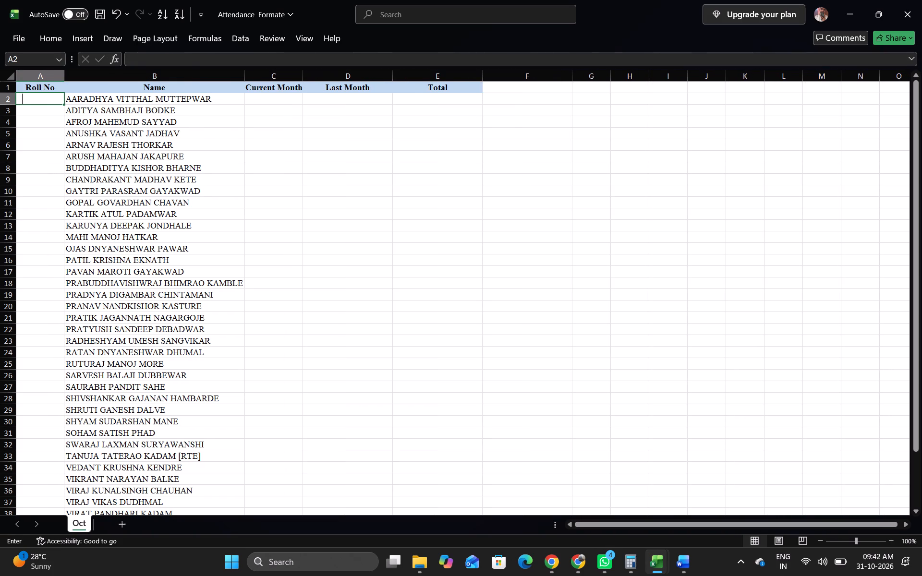
key("Down")
key("2")
key("Down")
key("3")
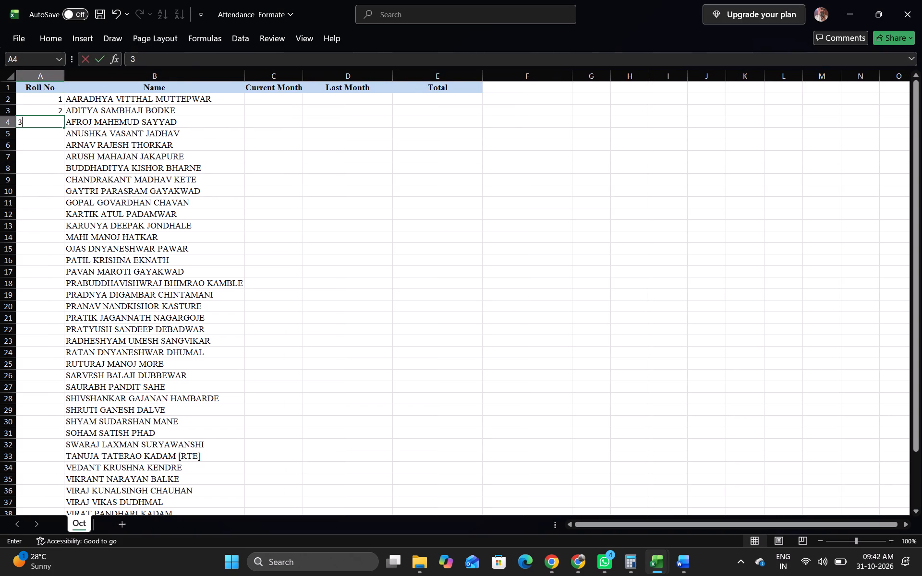
key("Down")
key("4")
key("Down")
Extend the roll number series from A2:A5 down to 41 beside the last student name.
key("Up")
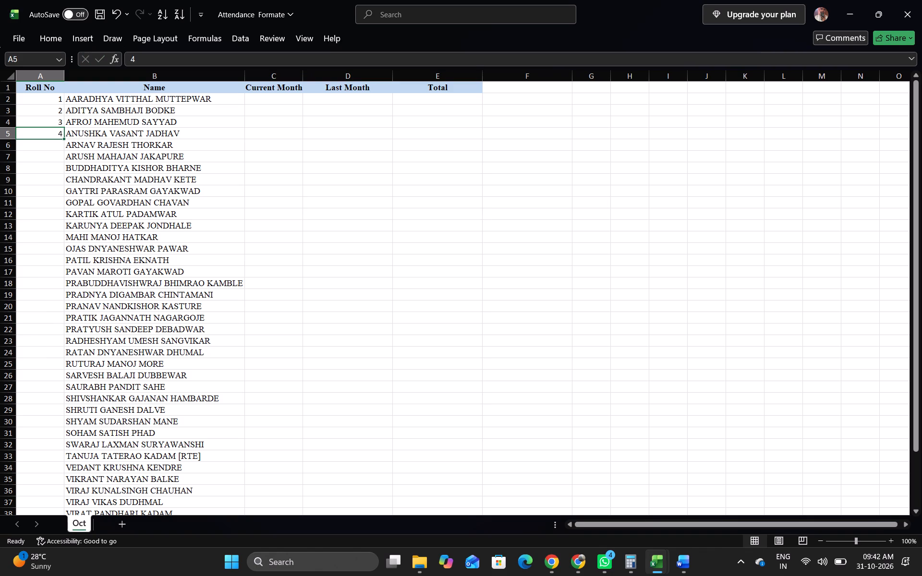
key("Up")
key("Up")
key("Up")
left_click_drag(47, 102, 52, 136)
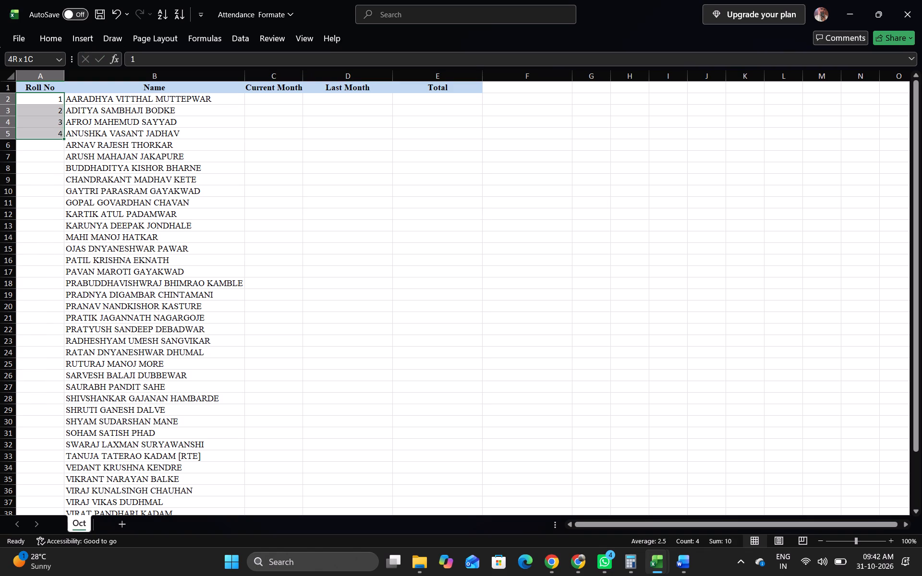
double_click(63, 139)
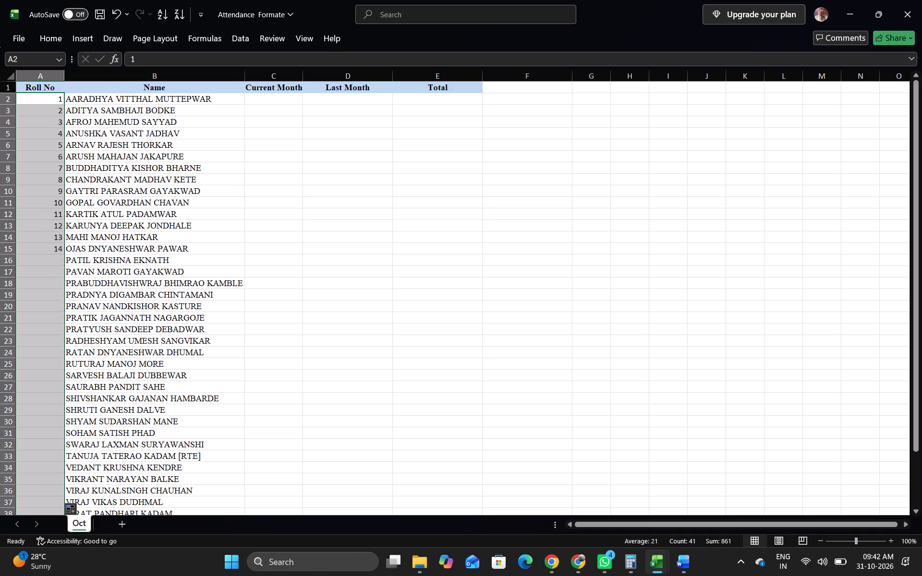
scroll(69, 230, "down", 1)
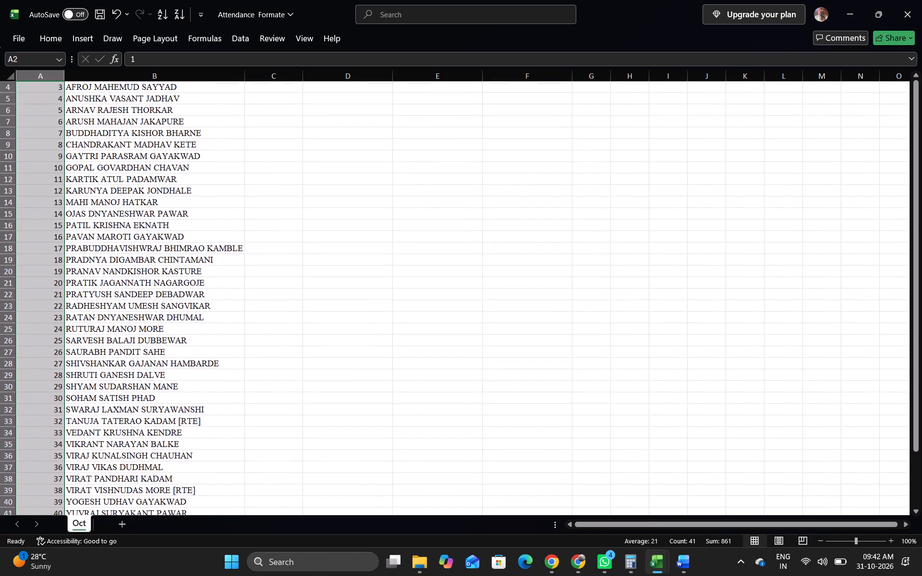
scroll(69, 230, "up", 1)
Centre the roll numbers in column A and set their font size to 12.
left_click(47, 44)
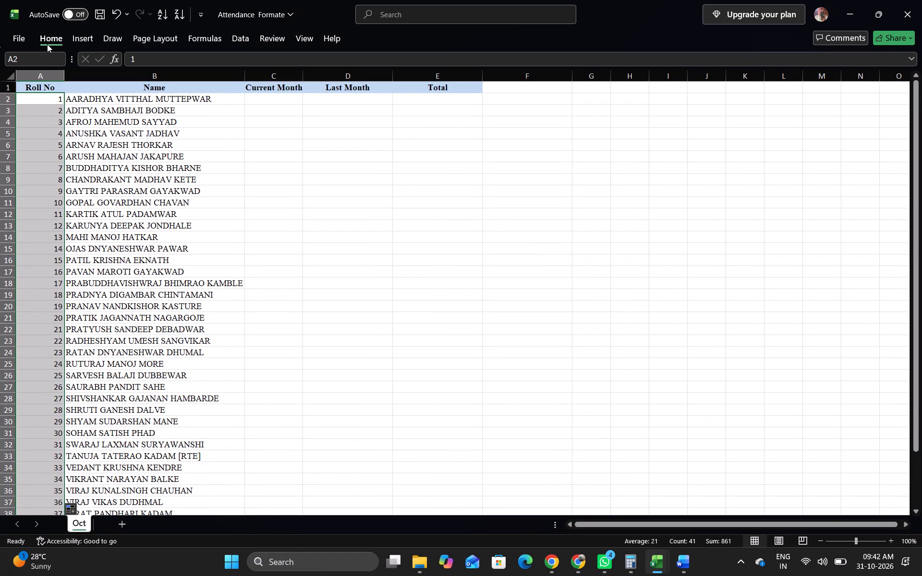
left_click(270, 79)
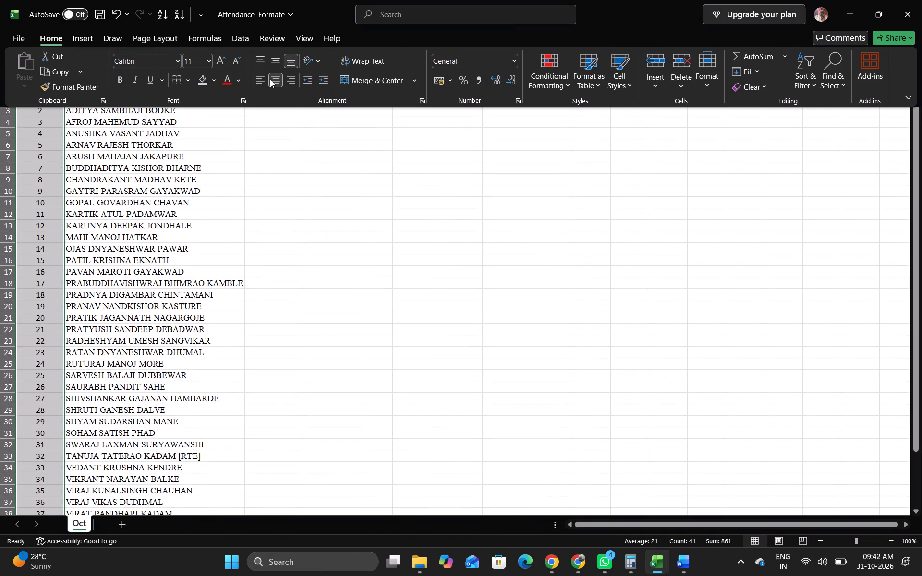
left_click(224, 61)
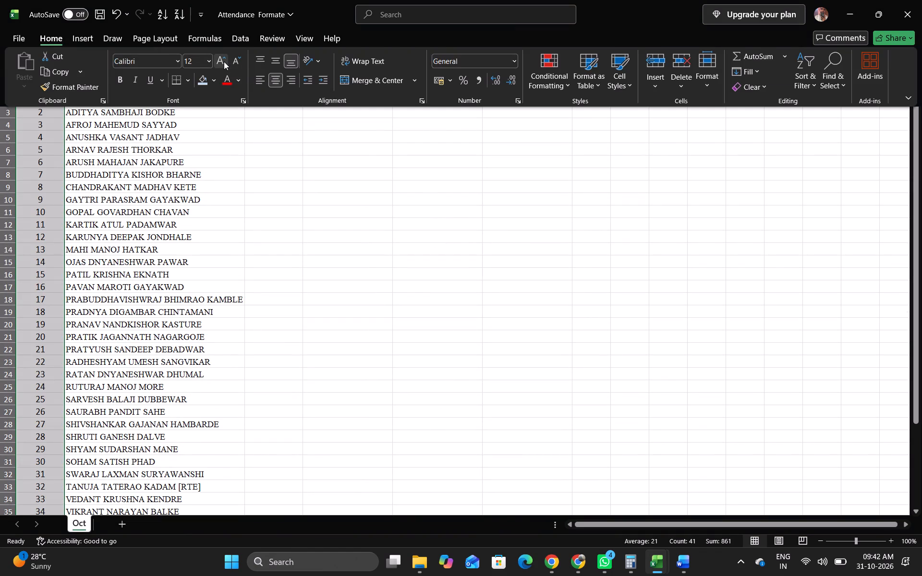
left_click(255, 163)
left_click(255, 163)
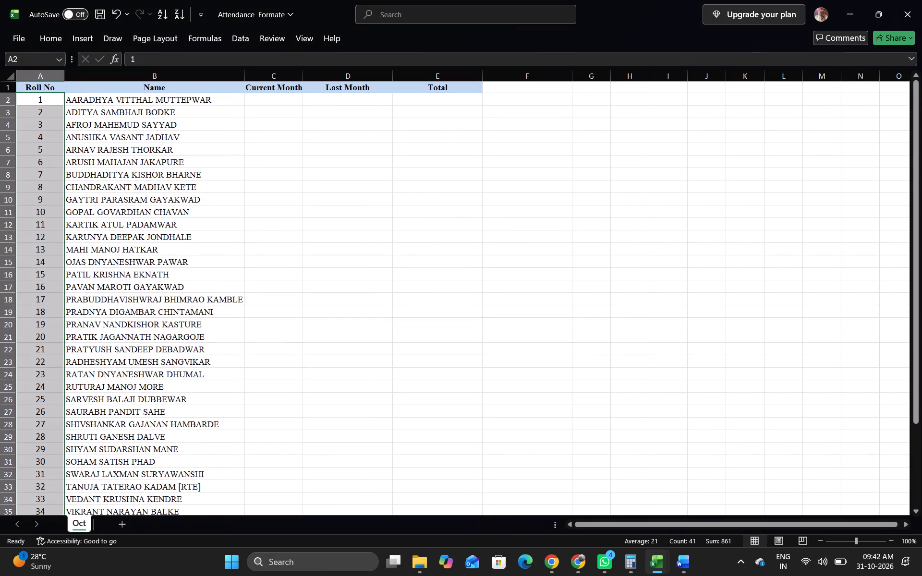
Enter Current Month attendance 25, 24, 21, 25, 15 and 25 in cells C2 to C7 for roll numbers 1 to 6.
left_click(256, 102)
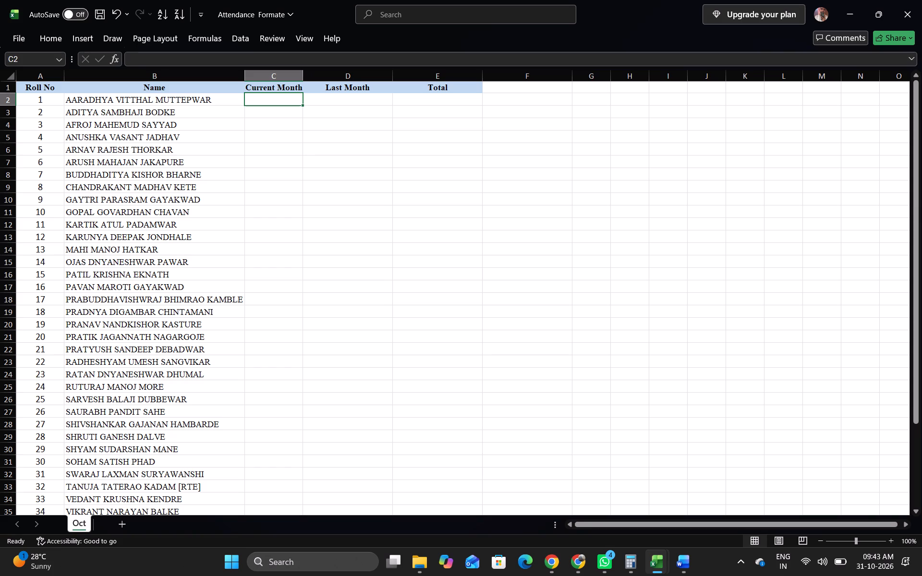
type("25")
key("Down")
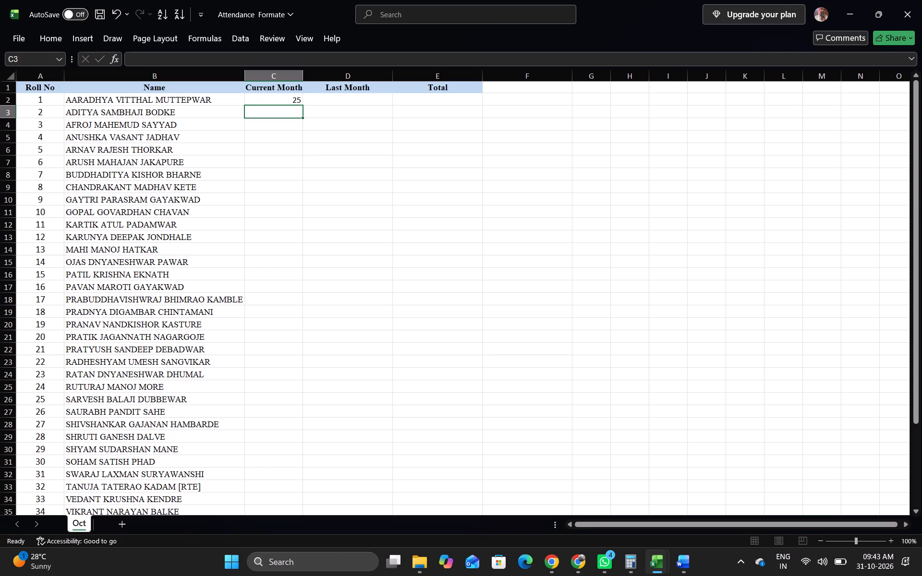
type("24")
key("Down")
type("21")
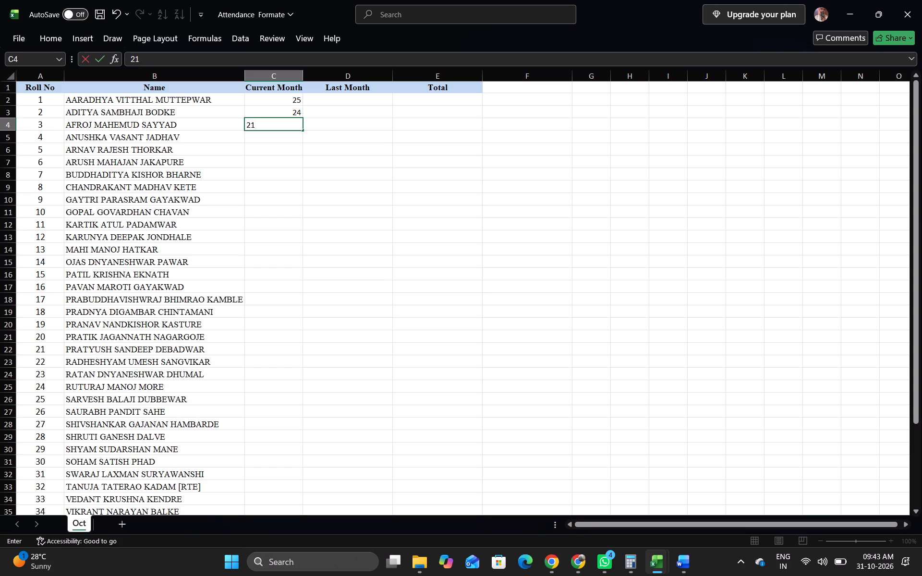
key("Down")
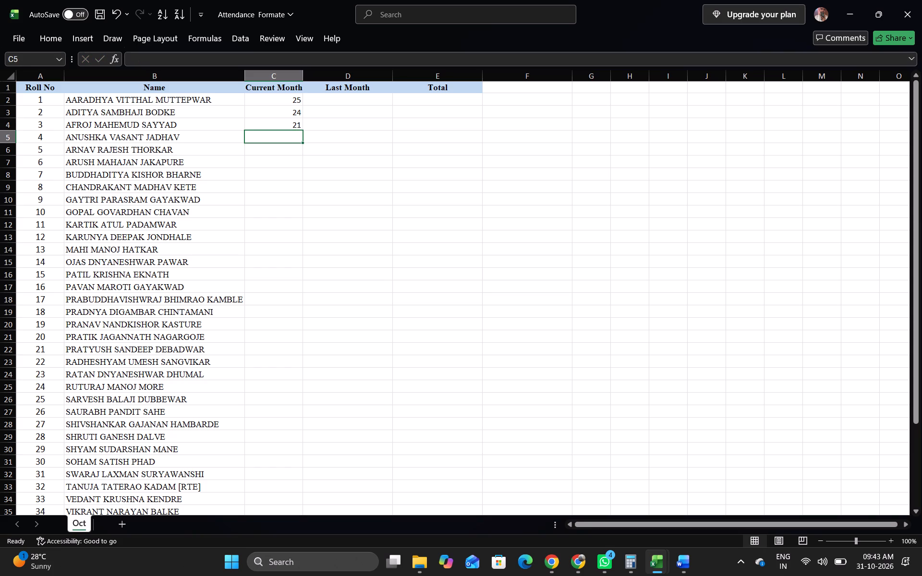
type("25")
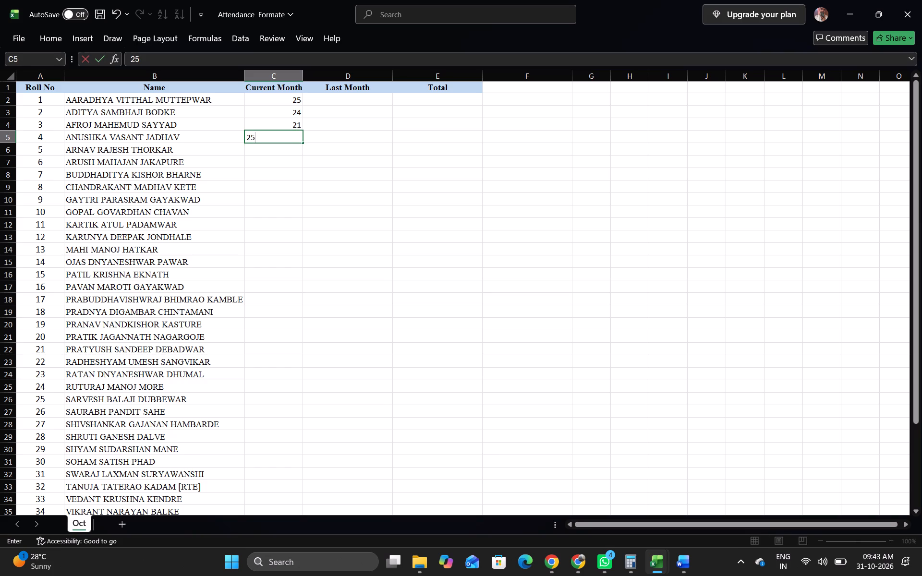
key("Down")
type("15")
key("Down")
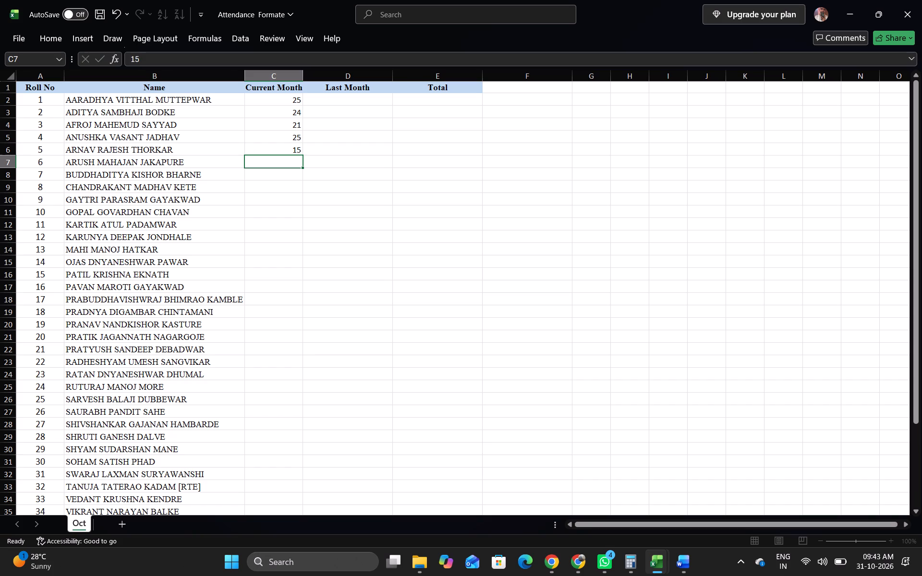
type("25")
key("Down")
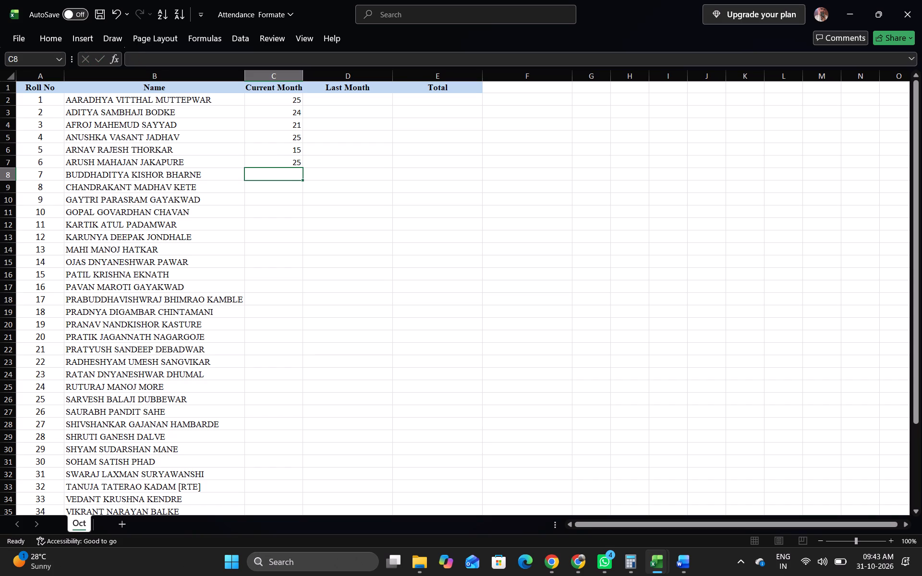
Enter Current Month attendance 25, 25, 24, 25, 23 and 23 in cells C8 to C13 for roll numbers 7 to 12.
type("25")
key("Down")
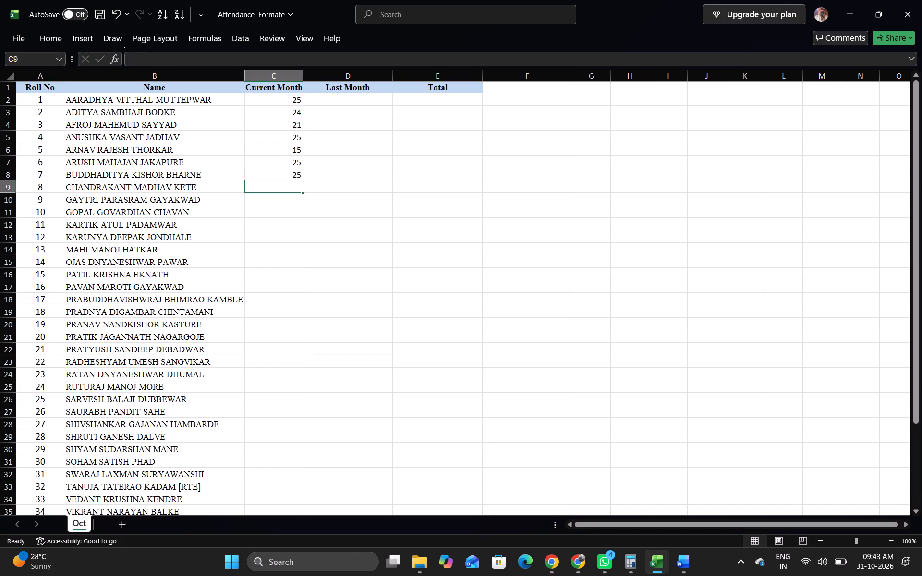
type("25")
key("Down")
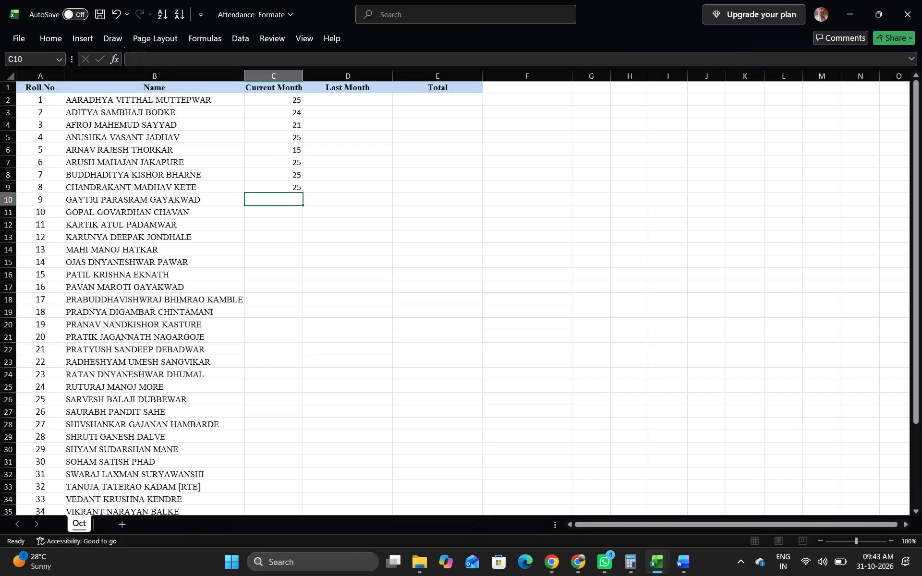
type("24")
key("Down")
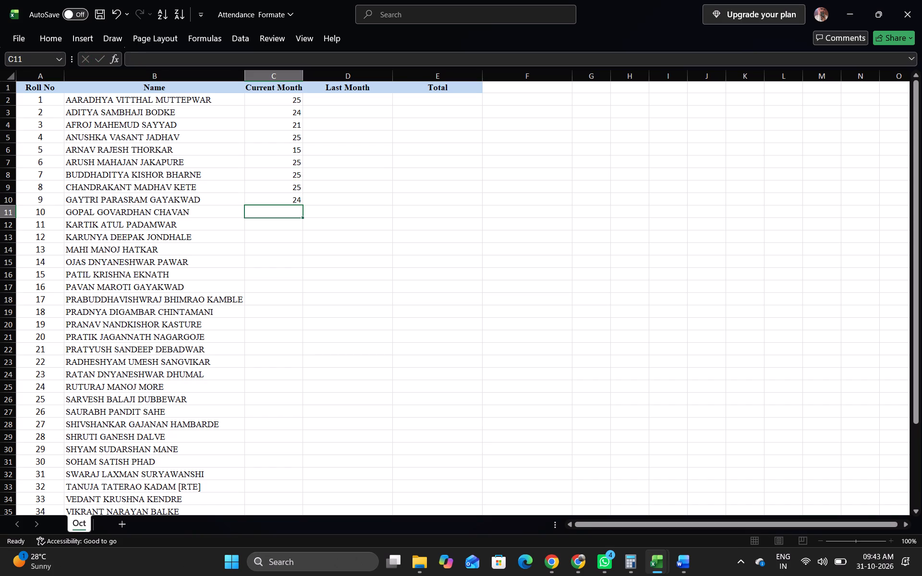
type("25")
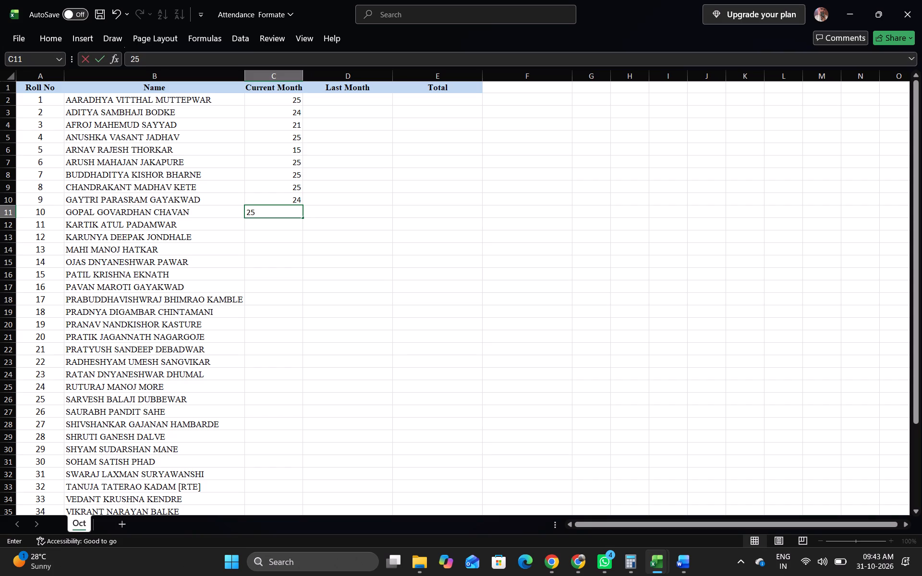
key("Down")
type("23")
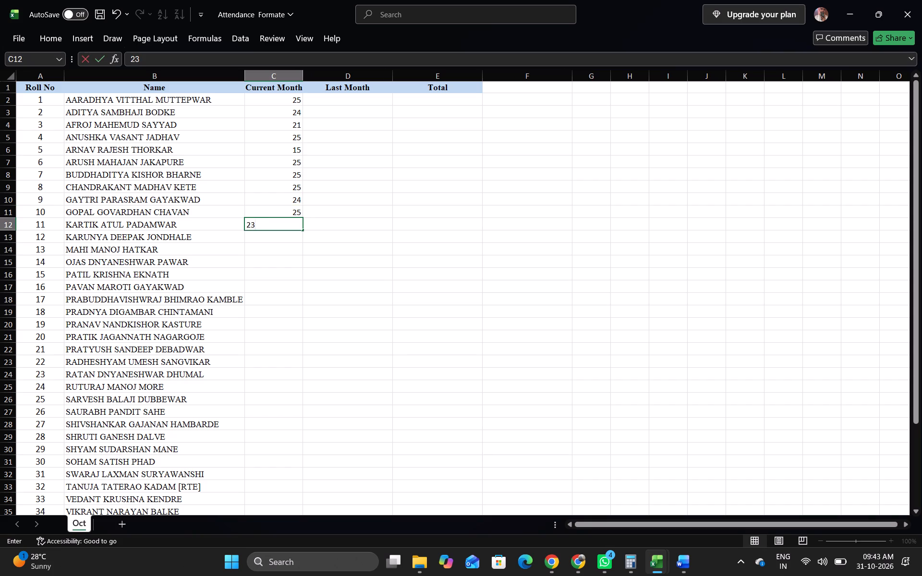
key("Down")
type("23")
key("Down")
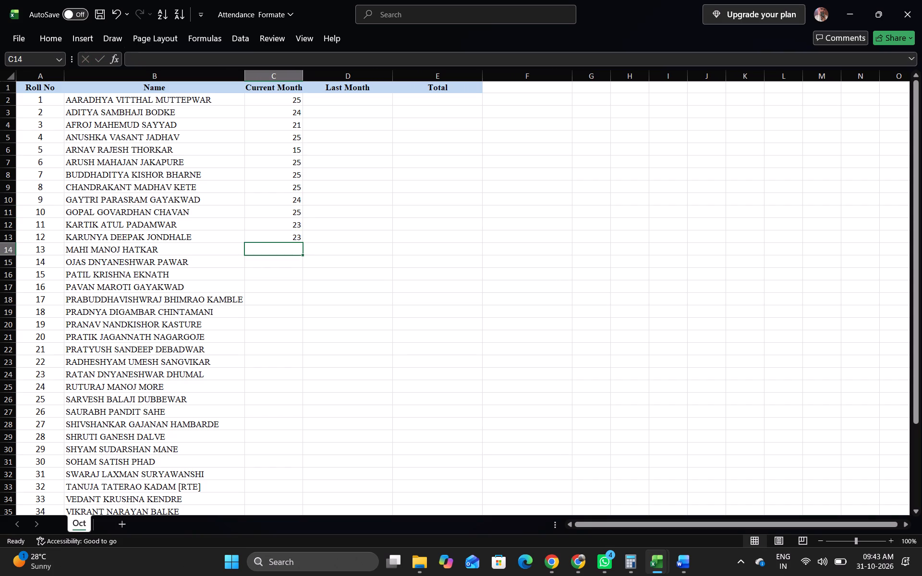
Enter Current Month attendance 17, 22, 23, 25, 22 and 20 in cells C14 to C19 for roll numbers 13 to 18.
type("17")
key("Down")
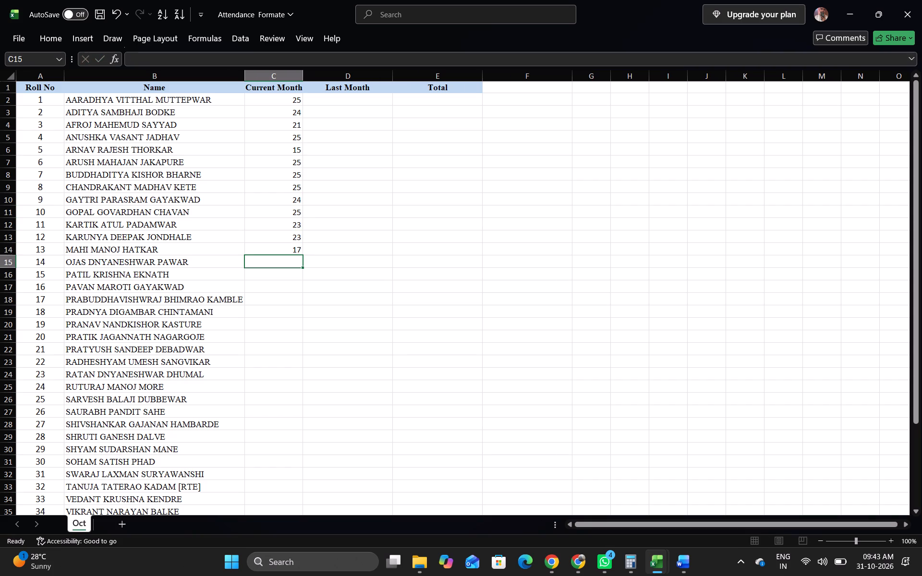
type("22")
key("Down")
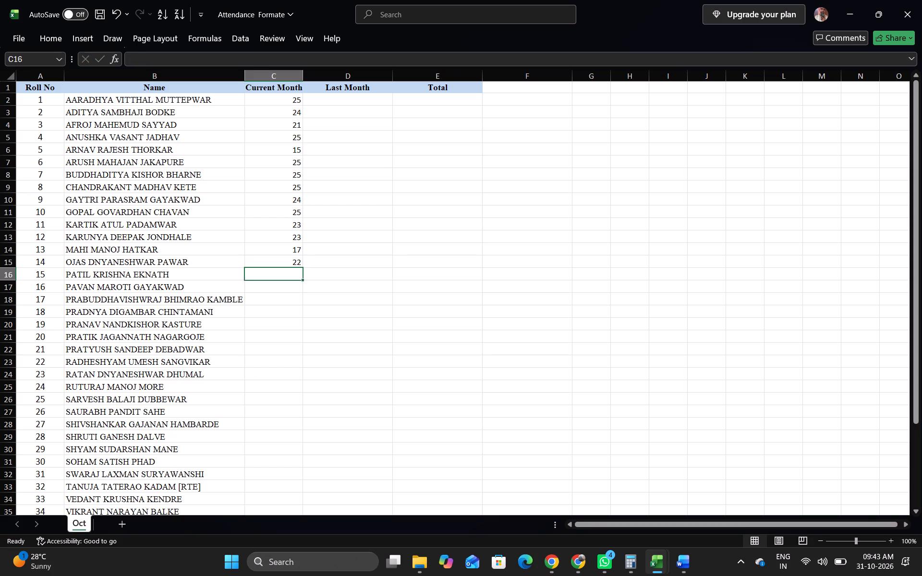
type("23")
key("Down")
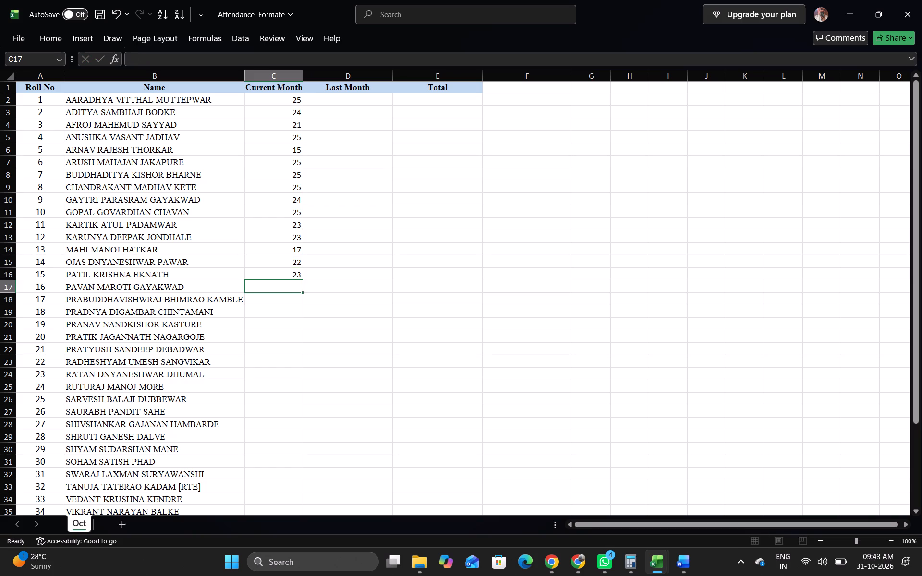
type("25")
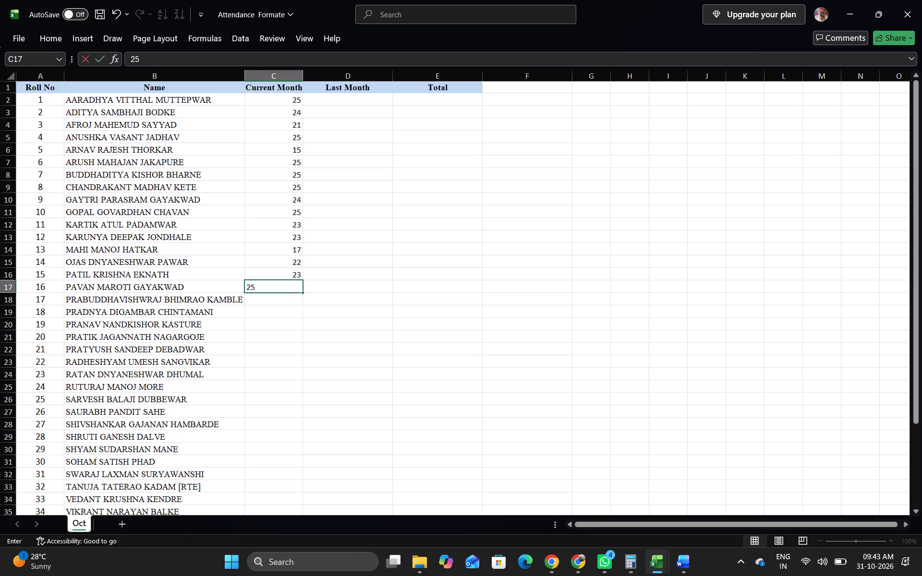
key("Down")
type("22")
key("Down")
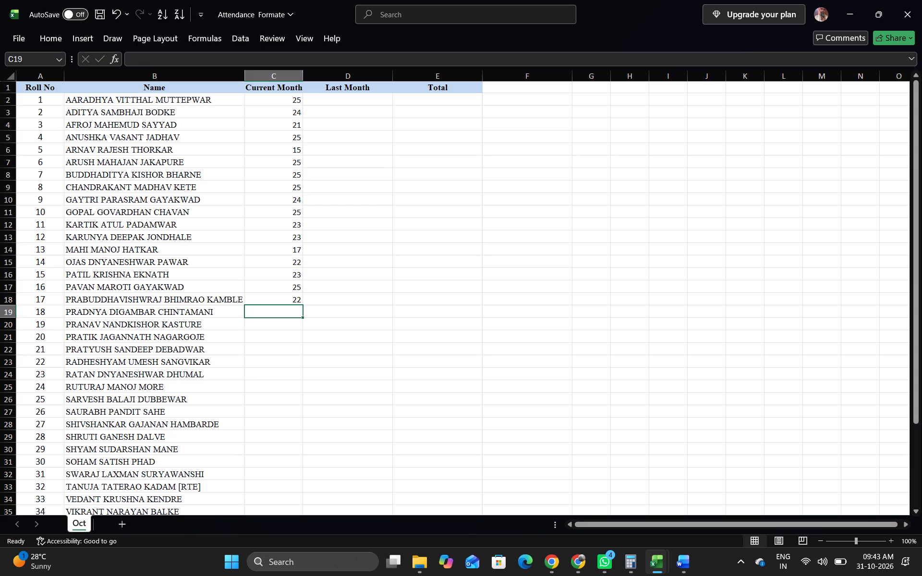
type("20")
key("Down")
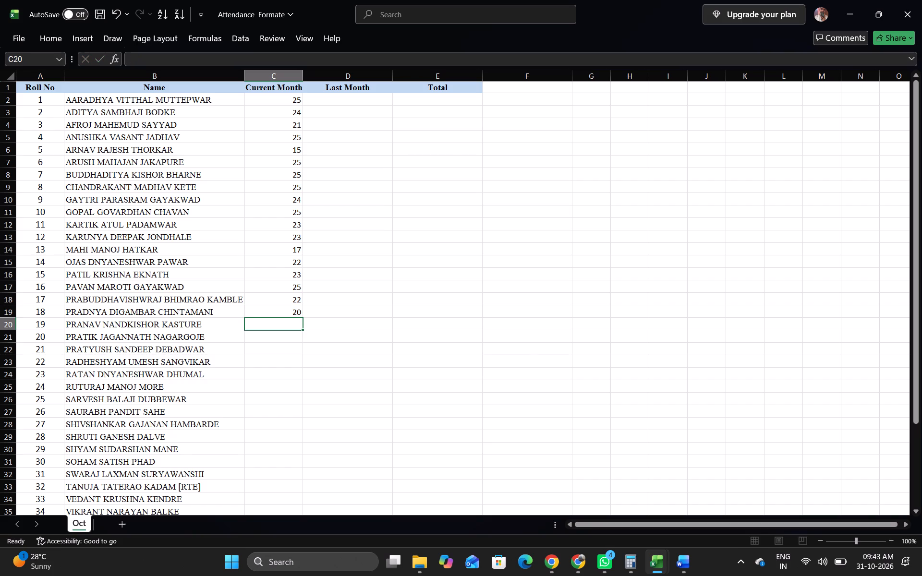
Enter Current Month attendance 25, 25, 25, 23, 21 and 25 in cells C20 to C25 for roll numbers 19 to 24.
type("25")
key("Down")
type("25")
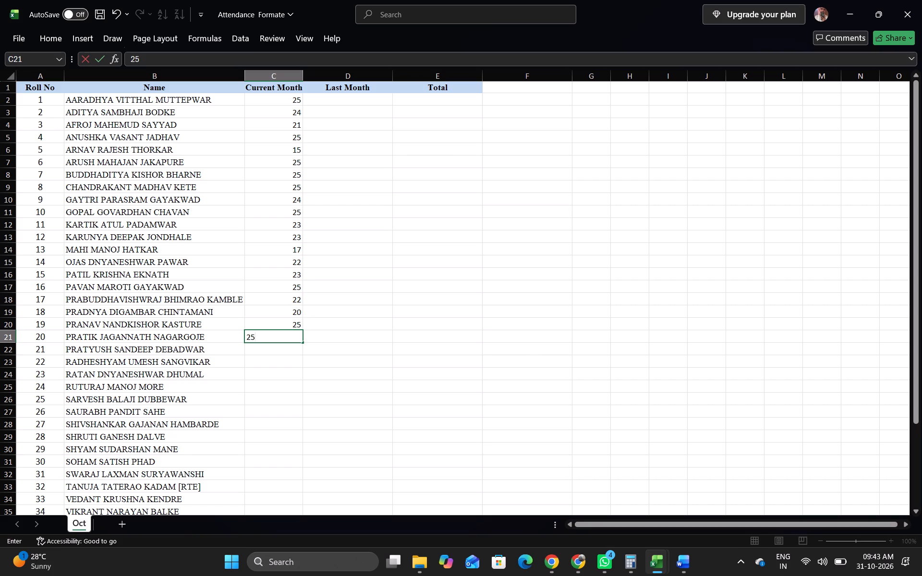
key("Down")
type("25")
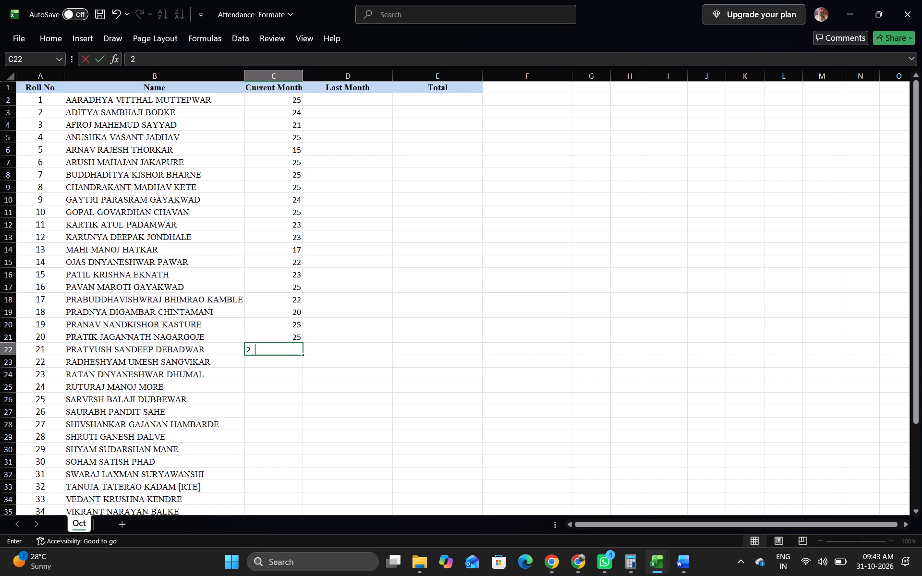
key("Down")
type("23")
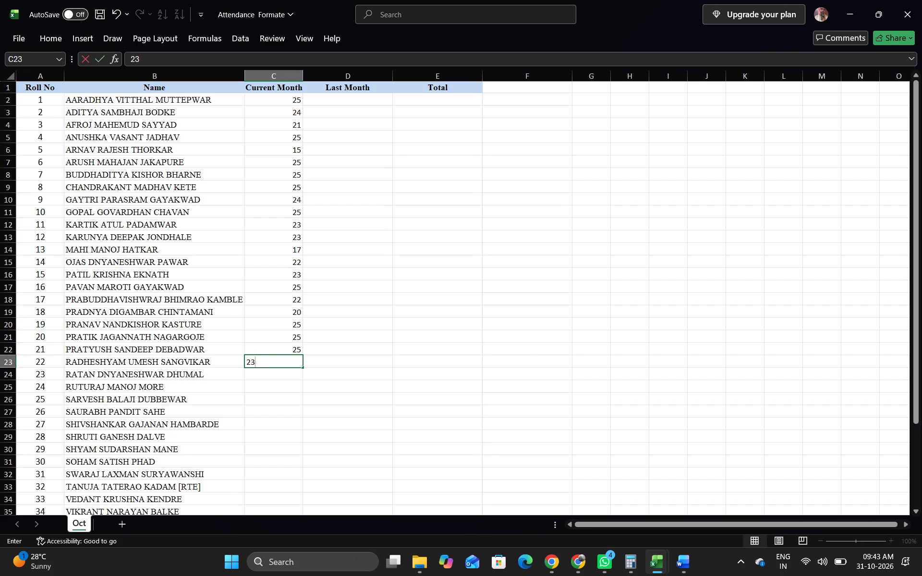
key("Down")
type("21")
key("Down")
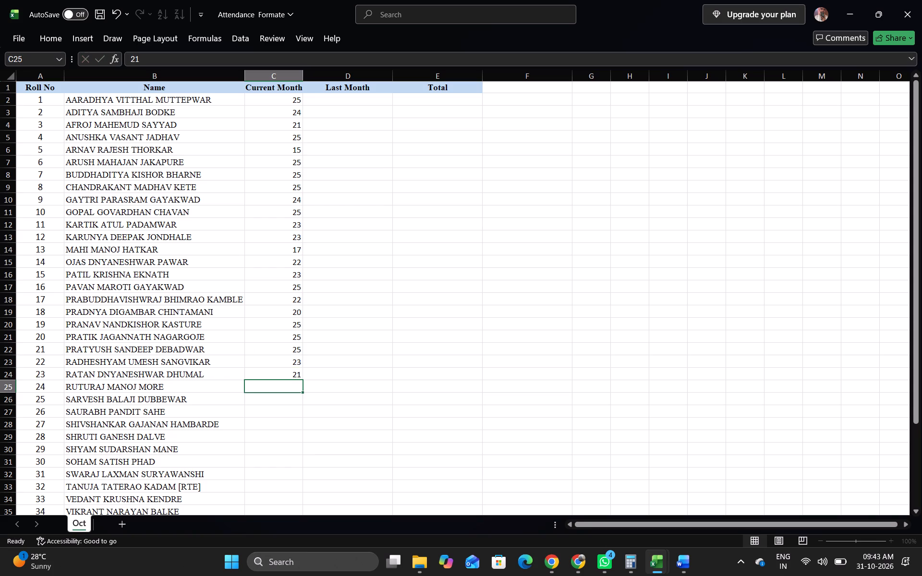
type("25")
key("Down")
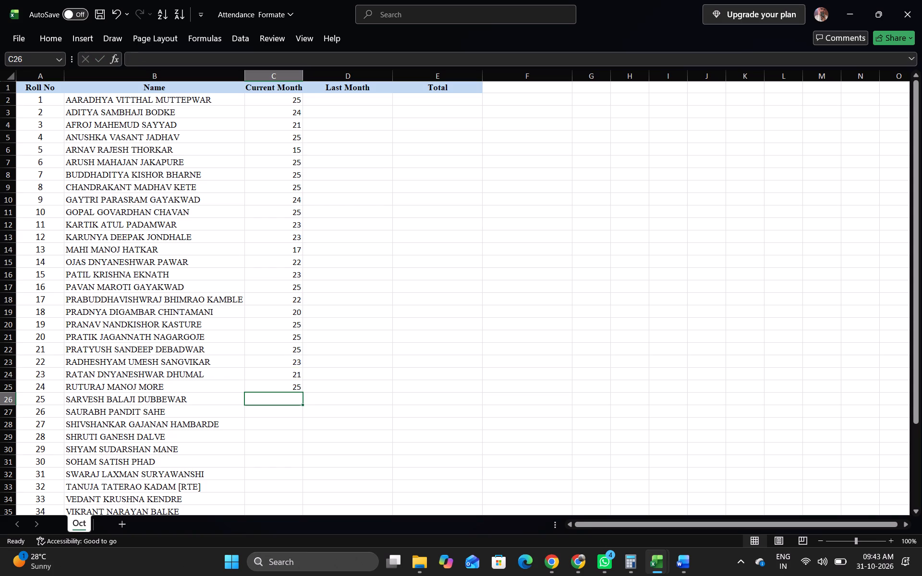
Enter Current Month attendance 21, 17, 25, 25, 25, 25 and 18 in cells C26 to C32 for roll numbers 25 to 31.
type("21")
key("Down")
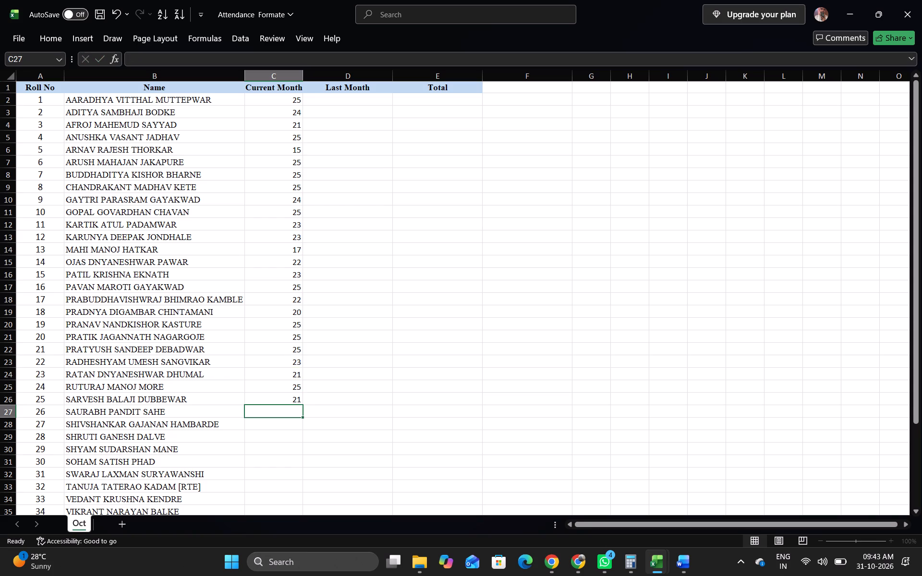
type("17")
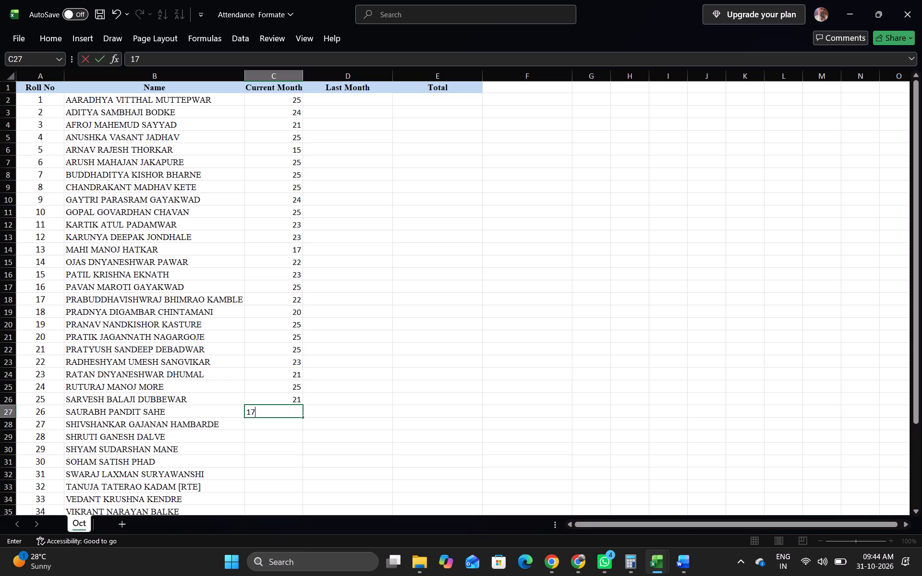
key("Down")
type("25")
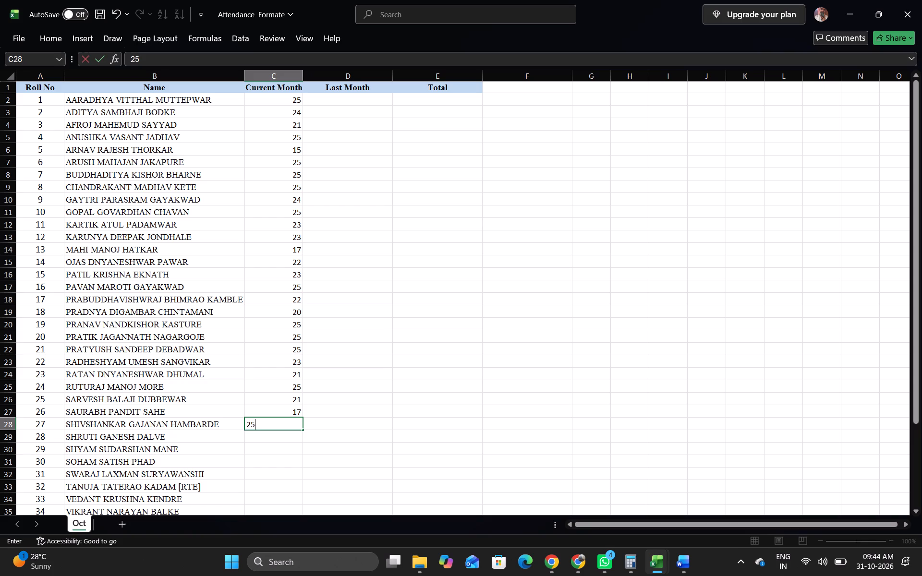
key("Down")
type("25")
key("Down")
type("25")
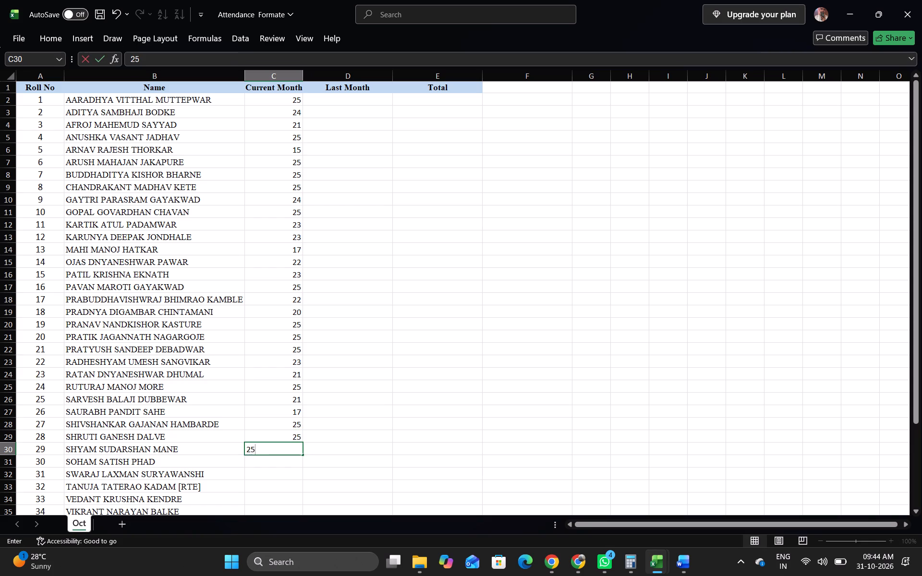
key("Down")
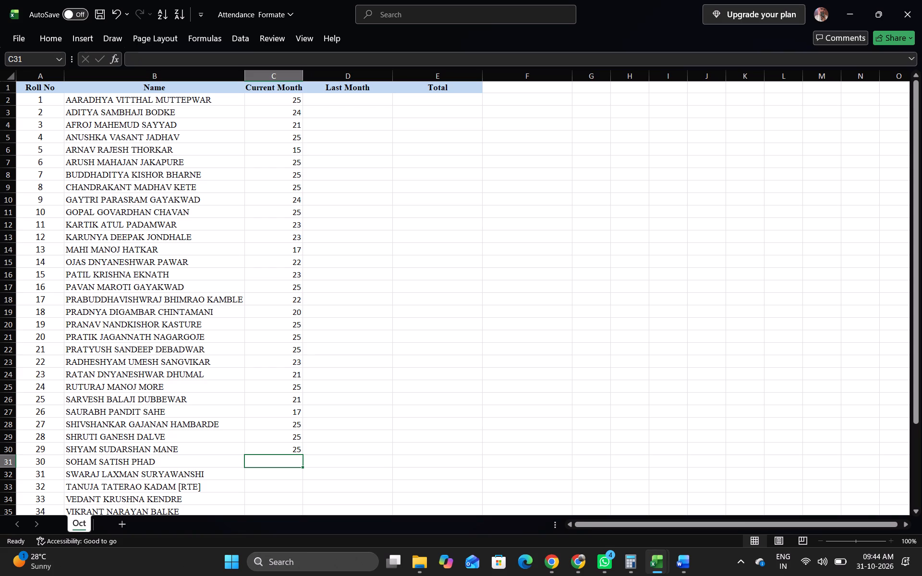
type("25")
key("Down")
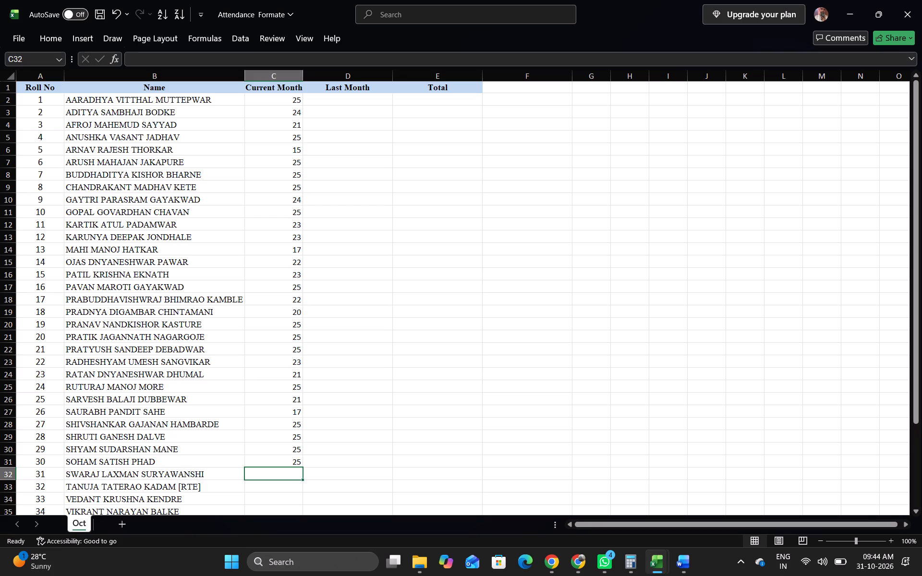
type("18")
key("Down")
Enter Current Month attendance 24, 24, 24, 23 and 24 in cells C33 to C37 for roll numbers 32 to 36.
type("24")
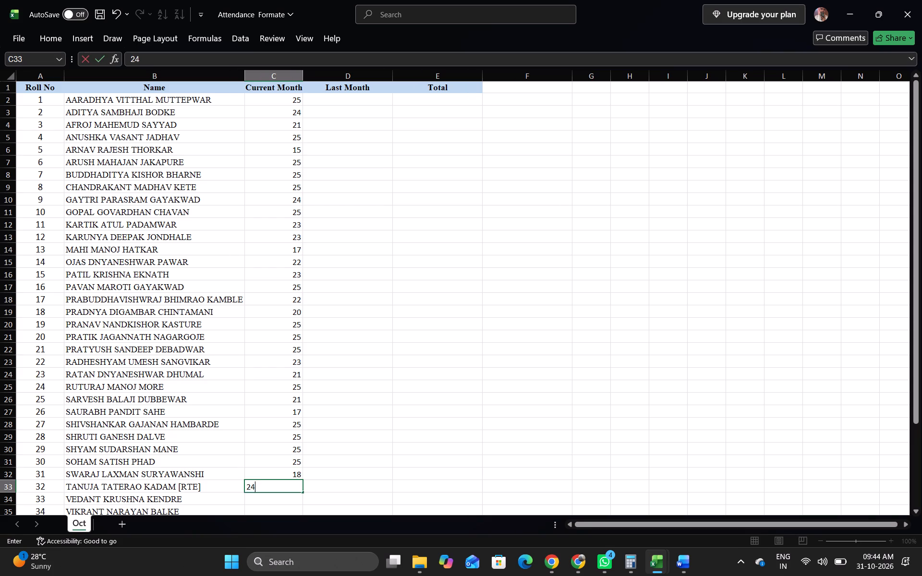
key("Down")
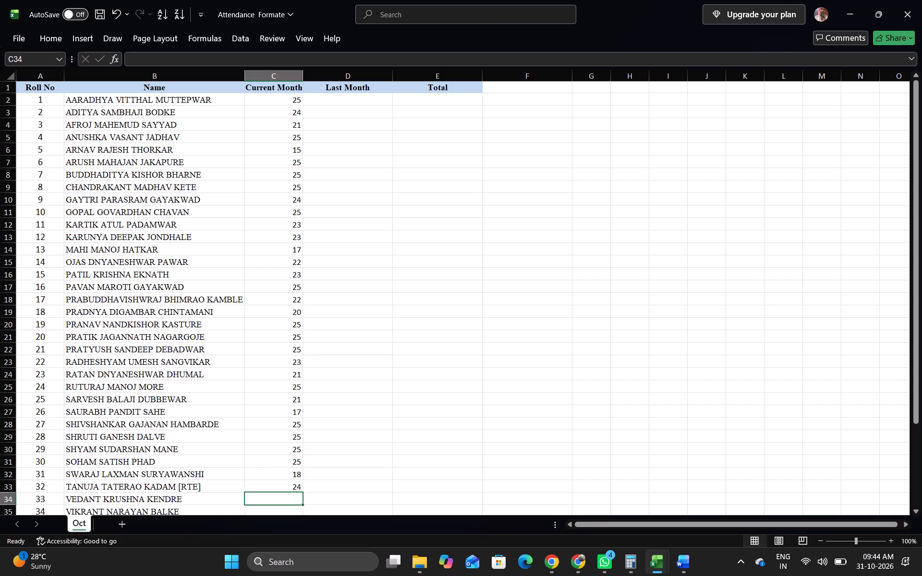
type("24")
key("Down")
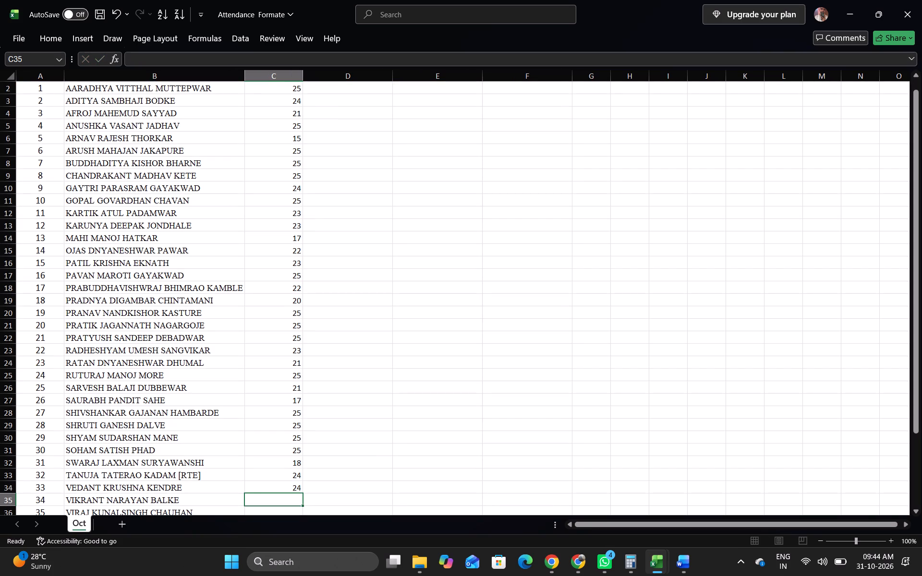
type("24")
key("Down")
type("23")
key("Down")
type("24")
key("Down")
Enter Current Month attendance 23, 22, 25, 22 and 23 in cells C38 to C42 for roll numbers 37 to 41.
type("23")
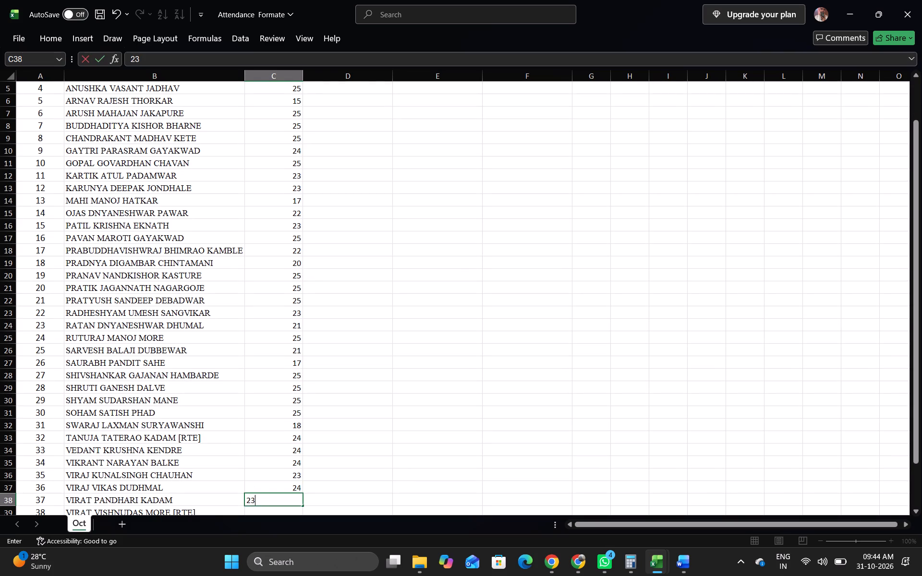
key("Down")
type("22")
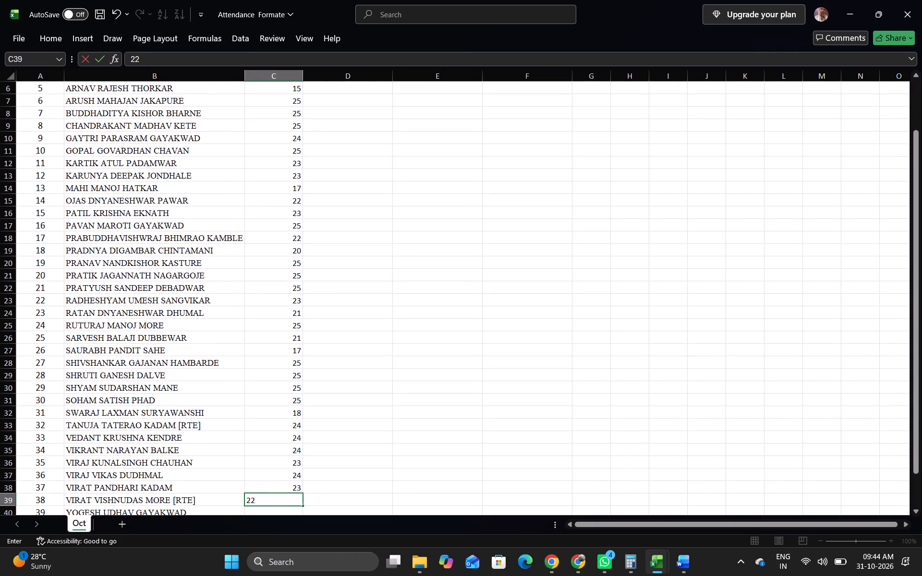
key("Down")
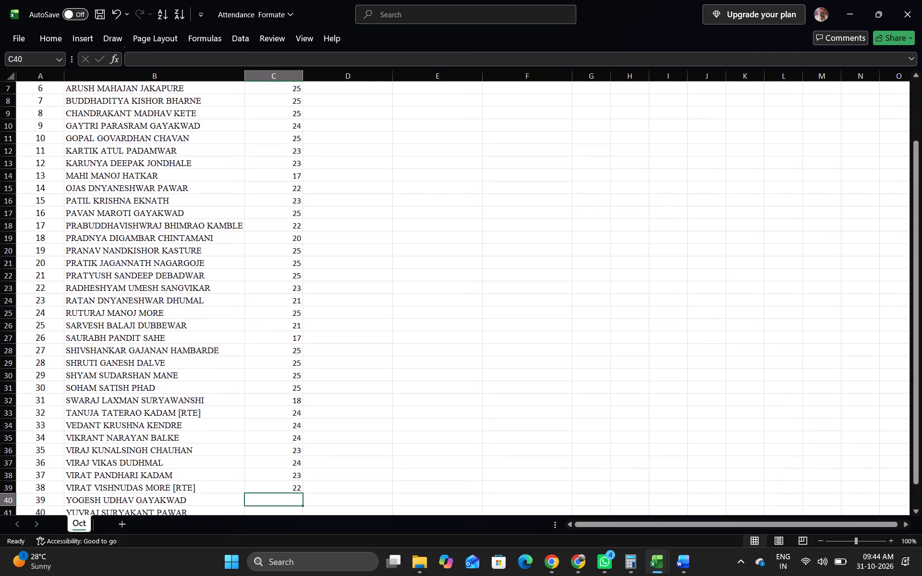
type("25")
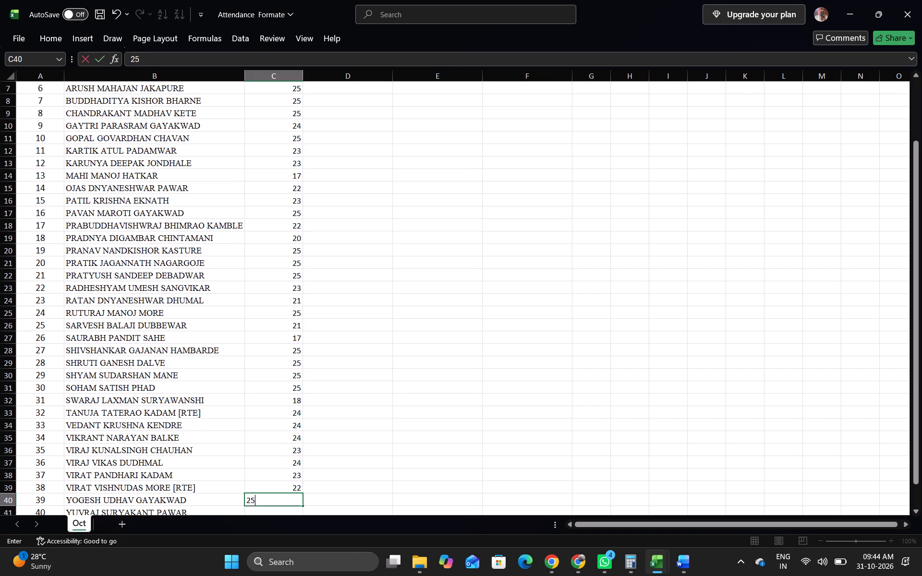
key("Down")
type("22")
key("Down")
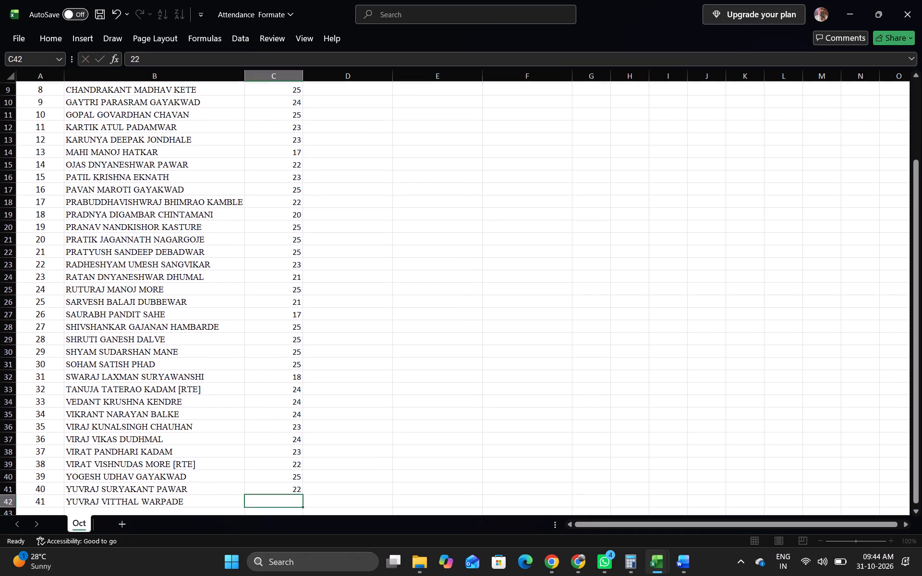
type("23")
key("Down")
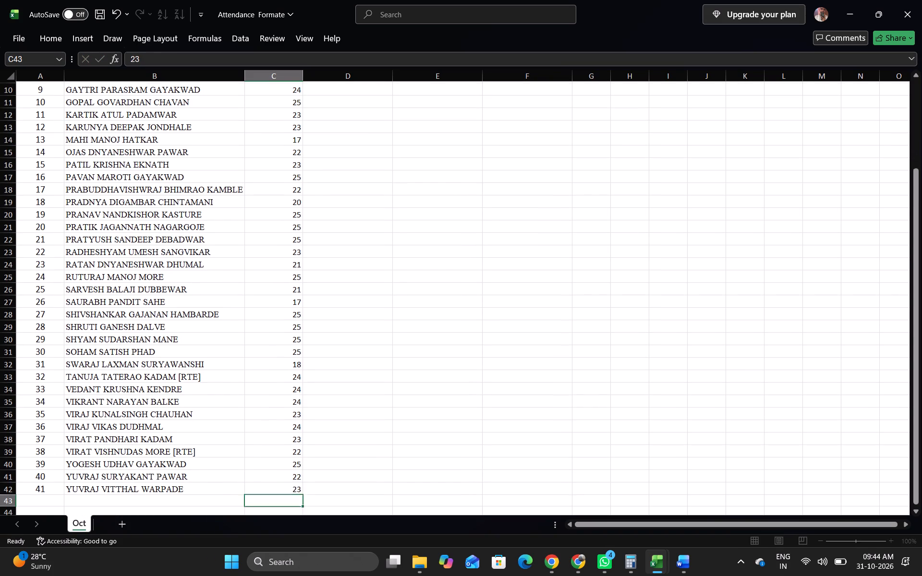
key("Up")
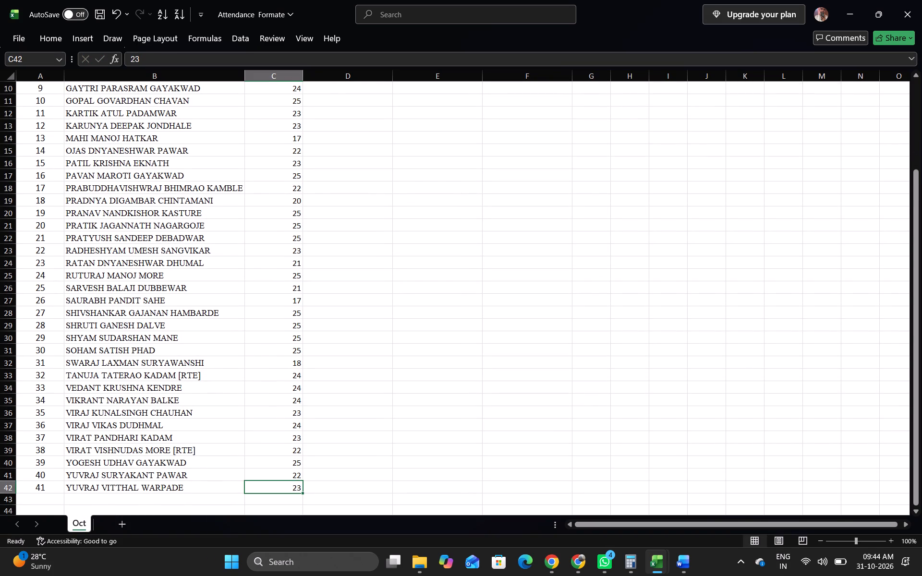
Centre the Current Month values in C2 to C42 horizontally and increase their font size by one step.
scroll(282, 117, "up", 1)
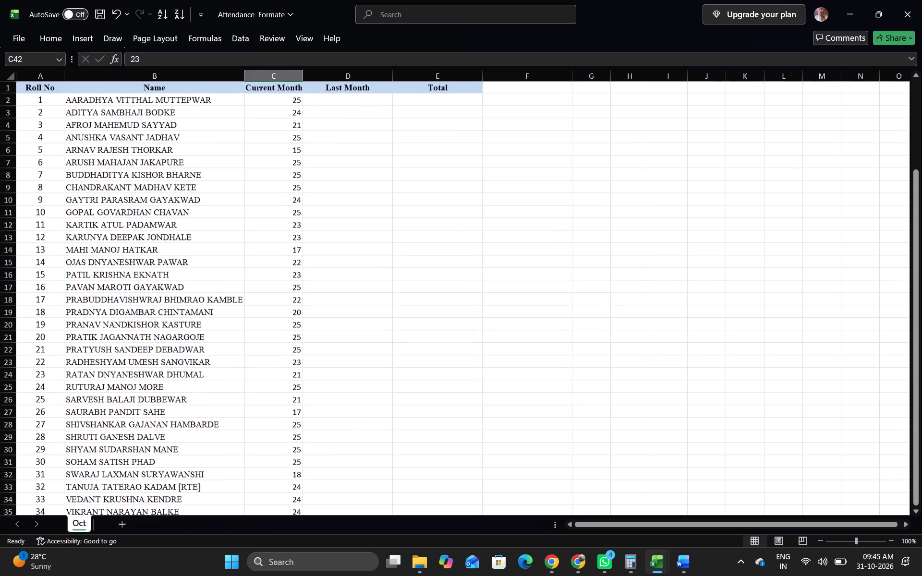
left_click(272, 104)
key("ctrl+shift+Down")
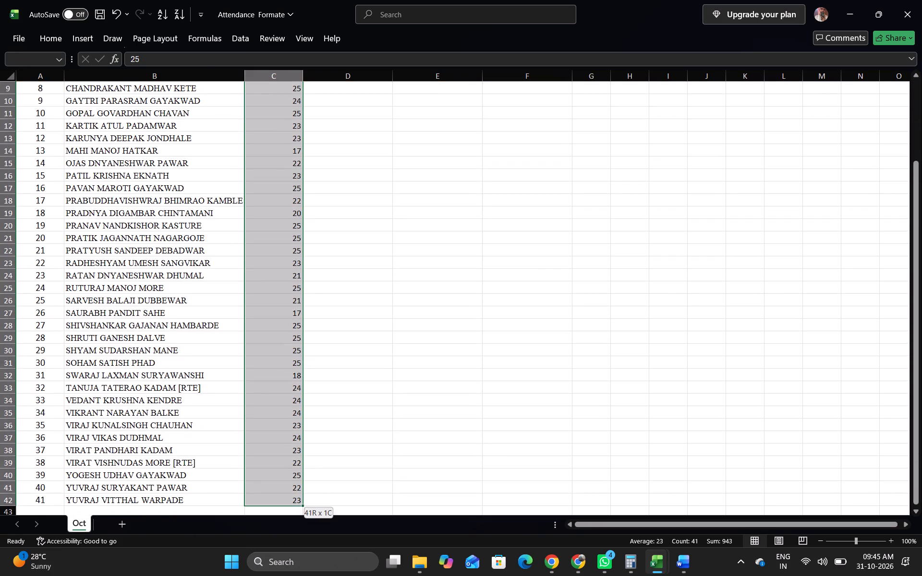
left_click(44, 37)
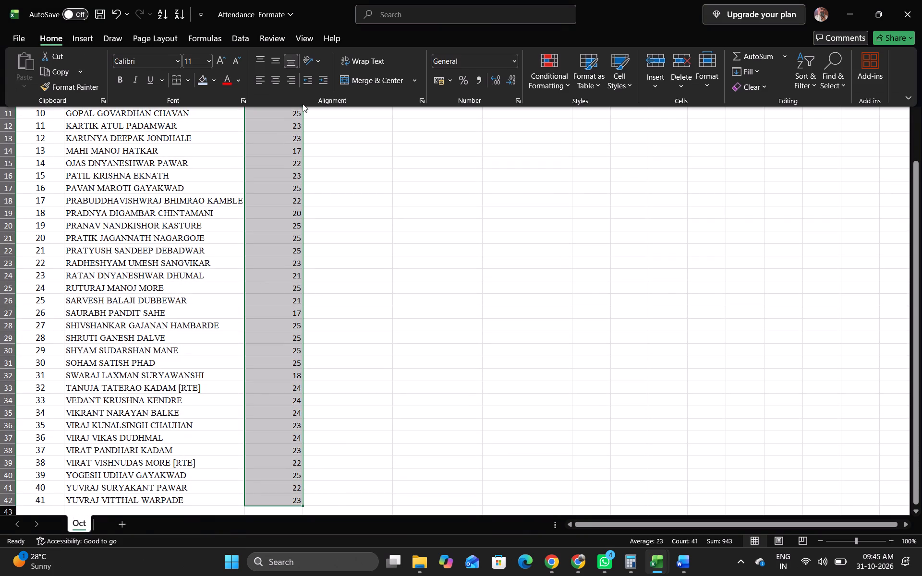
left_click(274, 81)
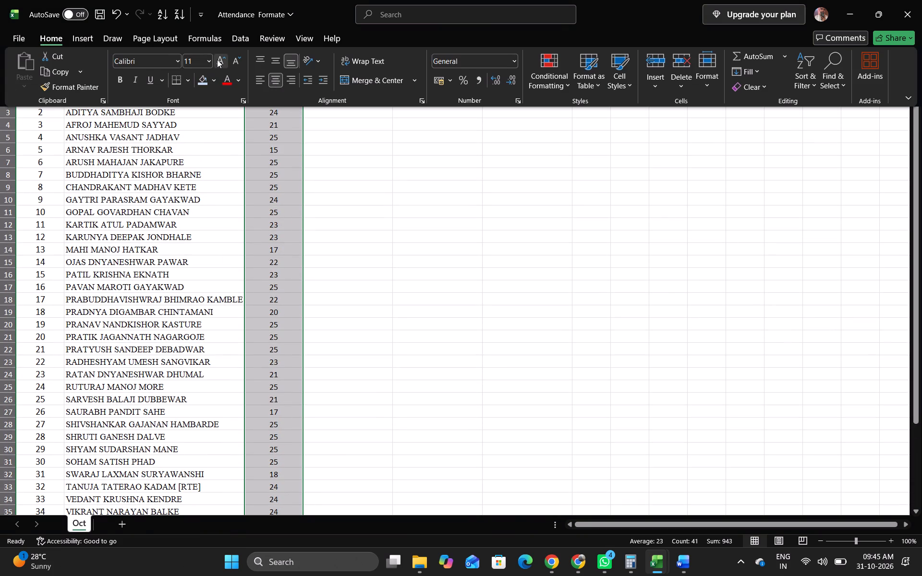
left_click(217, 60)
left_click(367, 196)
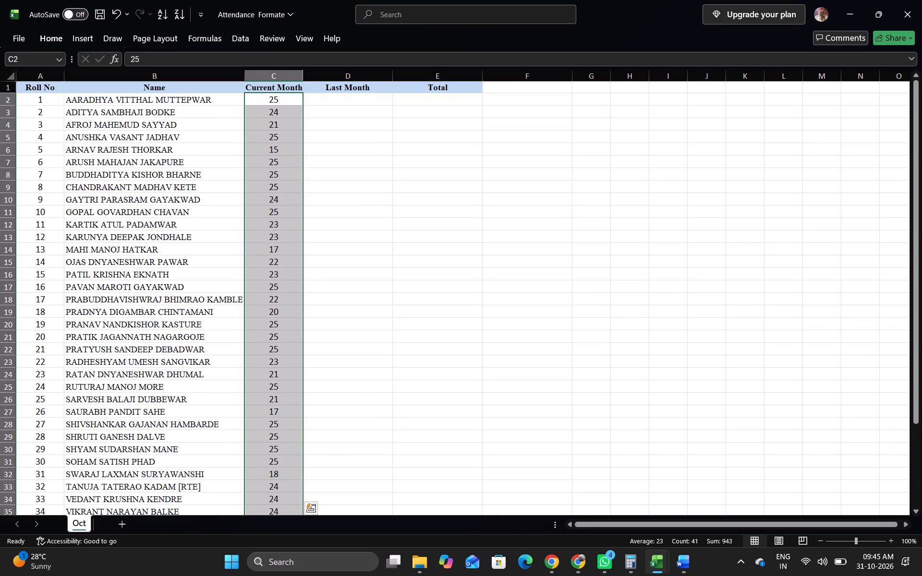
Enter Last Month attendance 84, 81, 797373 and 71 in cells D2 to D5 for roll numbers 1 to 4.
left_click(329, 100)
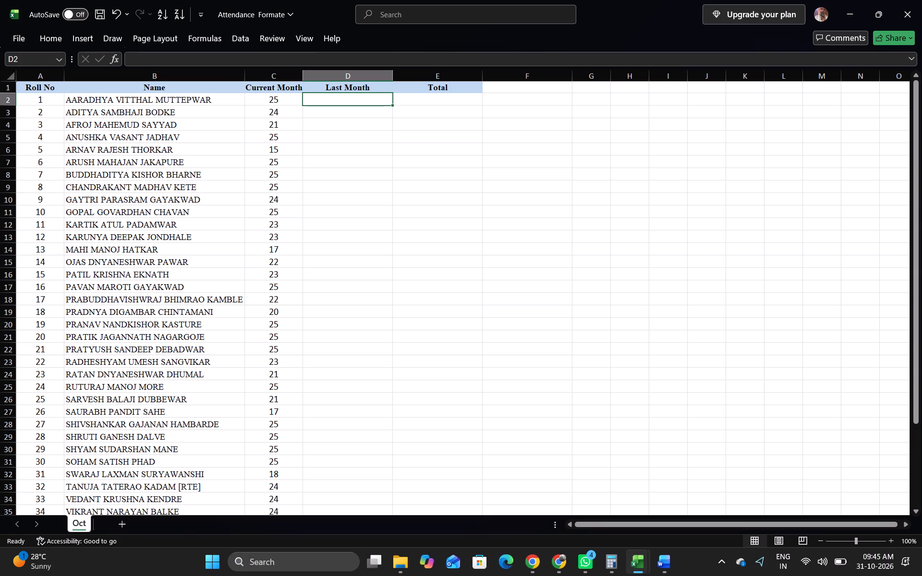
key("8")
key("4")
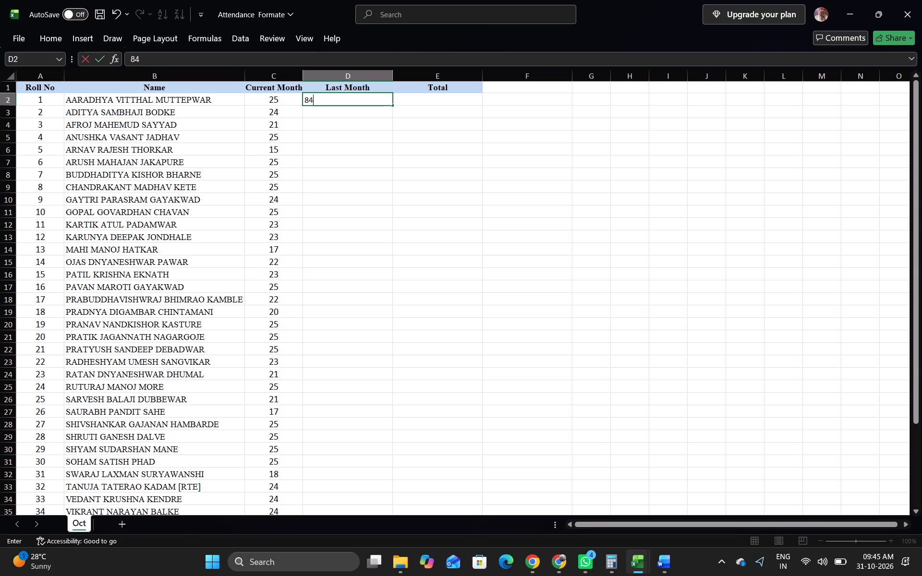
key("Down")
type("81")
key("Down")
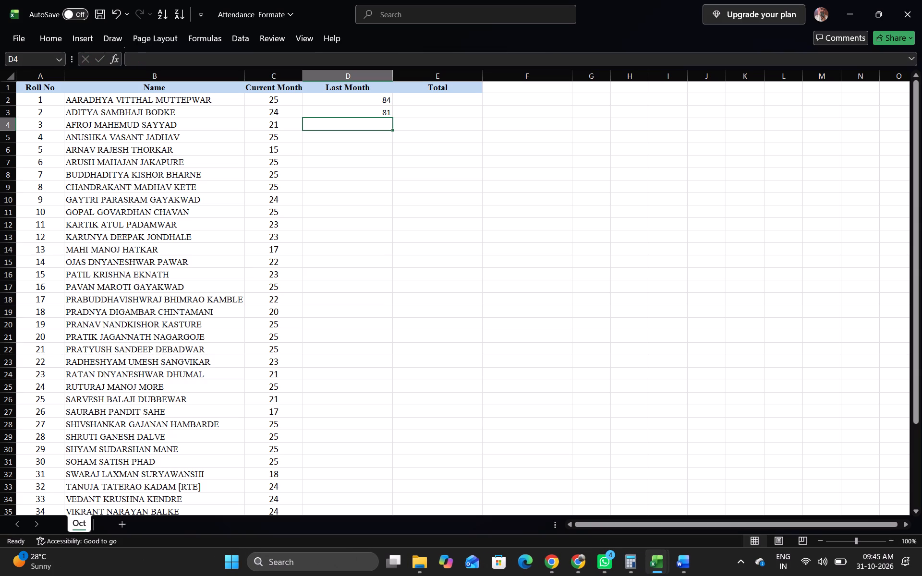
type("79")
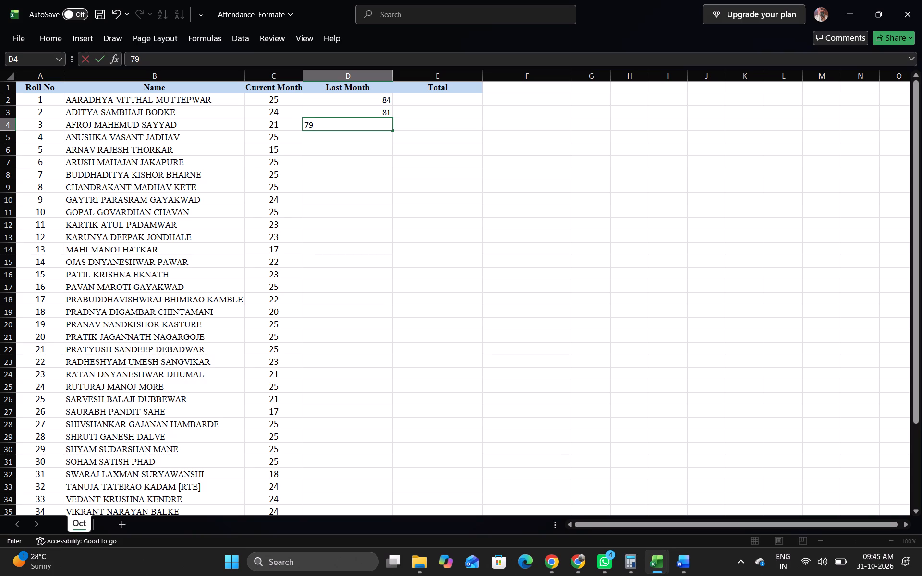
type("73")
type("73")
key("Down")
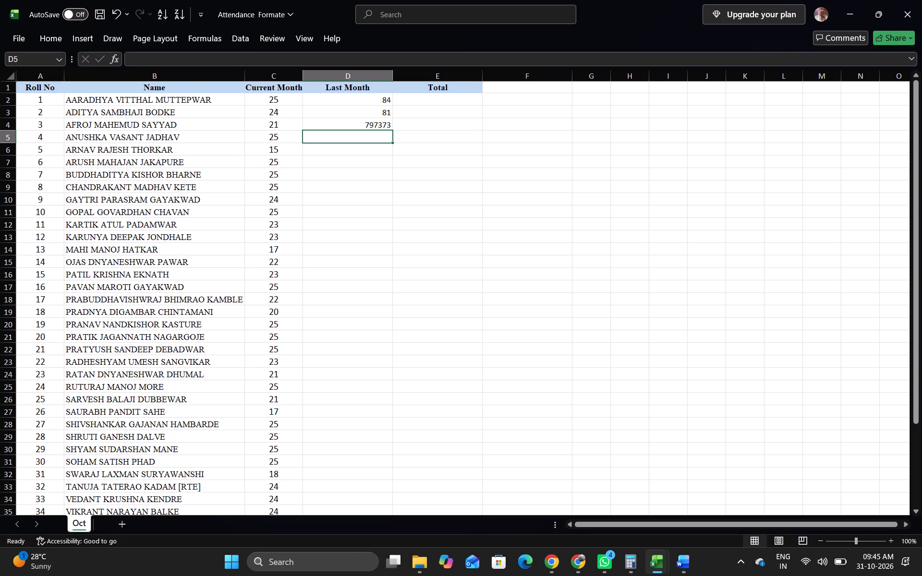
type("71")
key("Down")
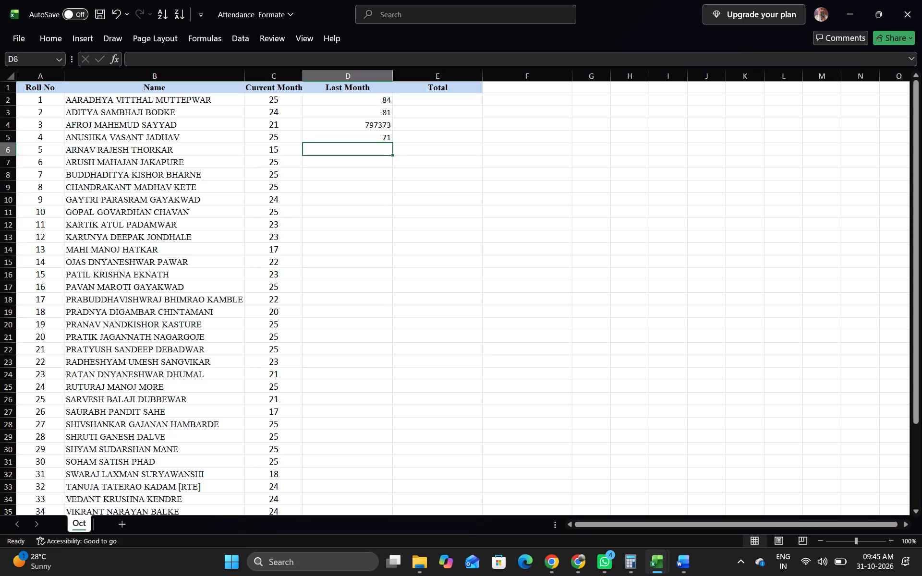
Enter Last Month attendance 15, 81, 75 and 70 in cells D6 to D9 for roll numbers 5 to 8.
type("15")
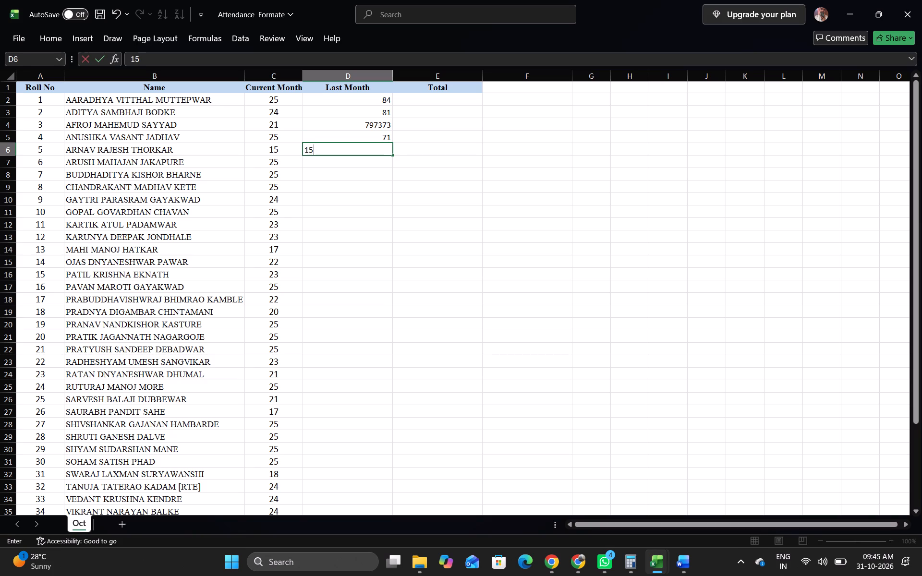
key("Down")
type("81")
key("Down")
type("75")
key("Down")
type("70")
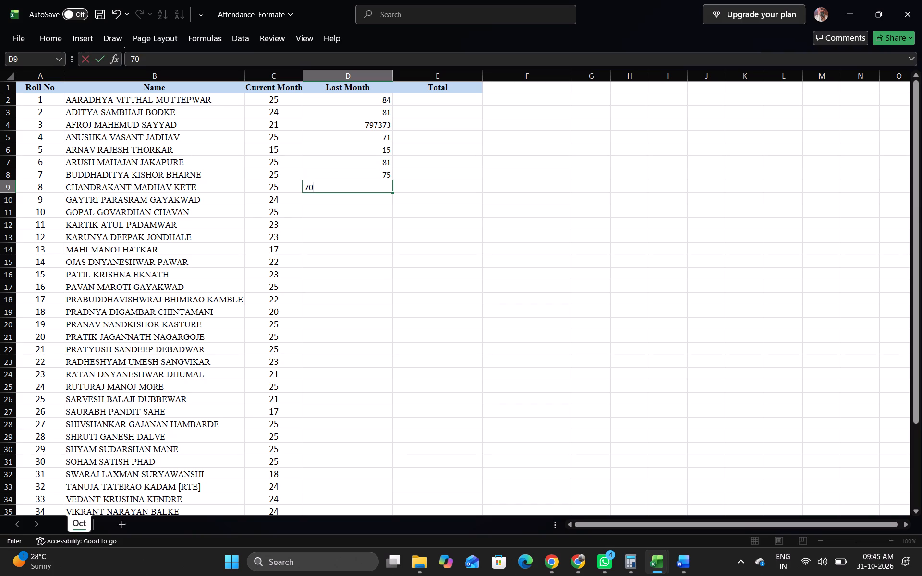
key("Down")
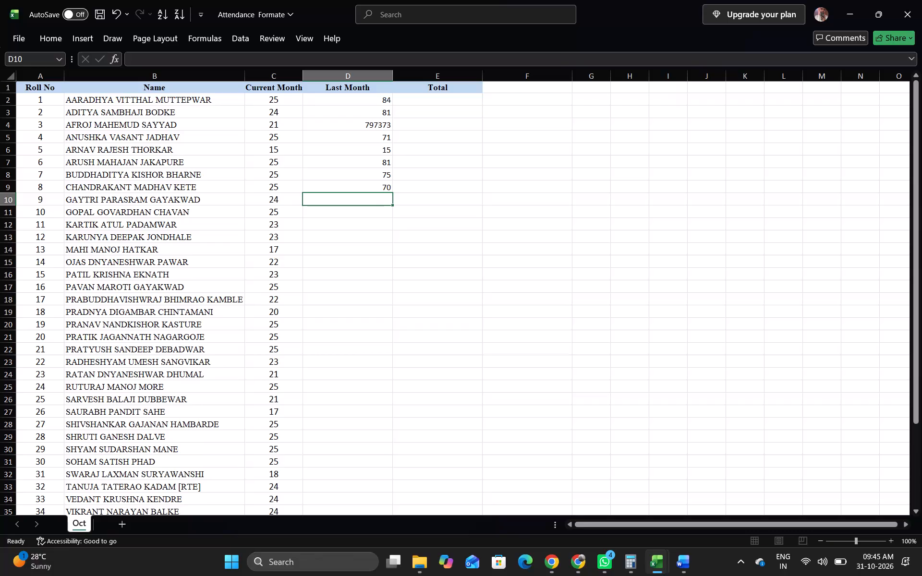
Re-enter Last Month attendance from cell D2, putting 84, 81 and 79 in D2 to D4 for roll numbers 1 to 3.
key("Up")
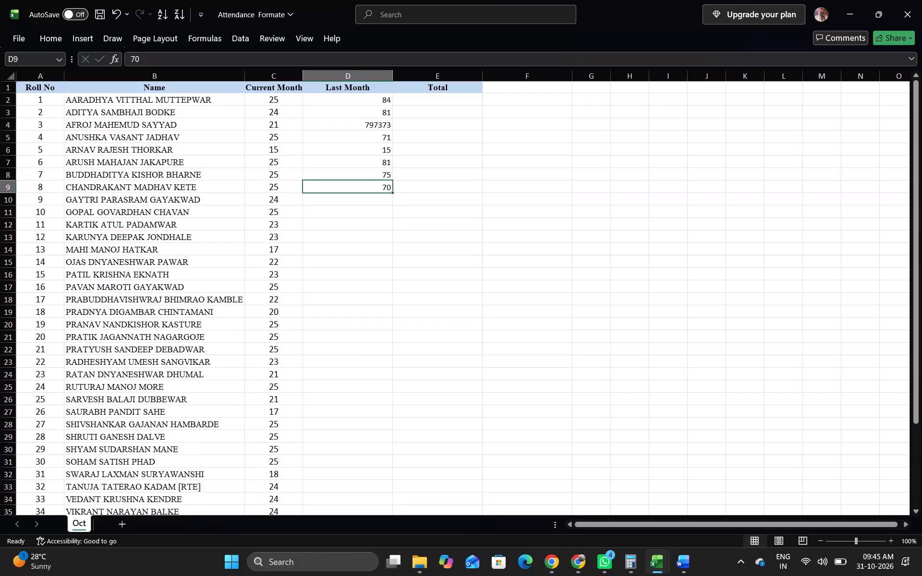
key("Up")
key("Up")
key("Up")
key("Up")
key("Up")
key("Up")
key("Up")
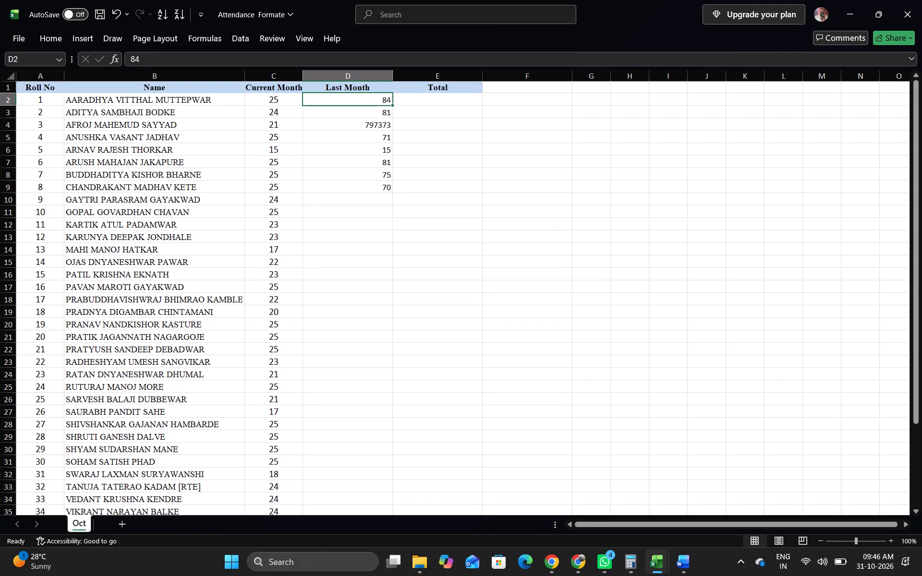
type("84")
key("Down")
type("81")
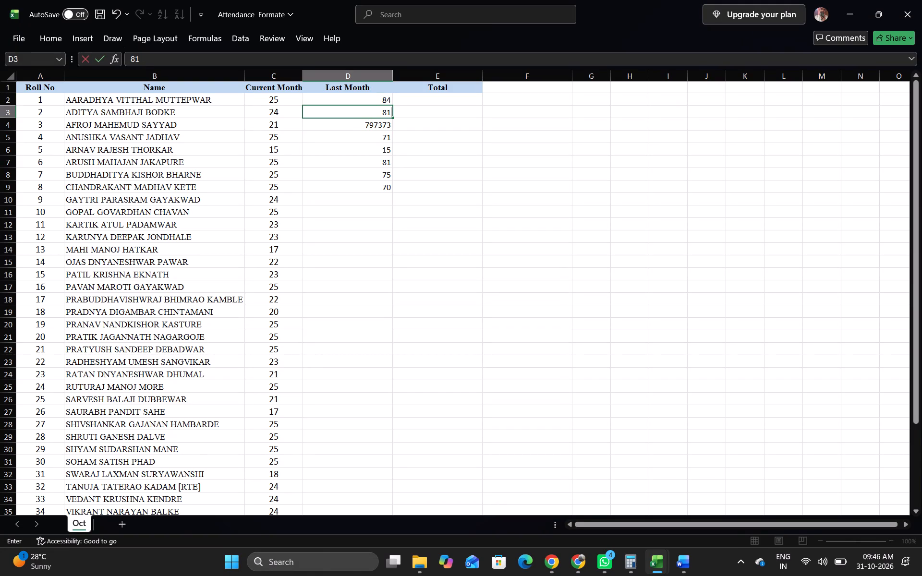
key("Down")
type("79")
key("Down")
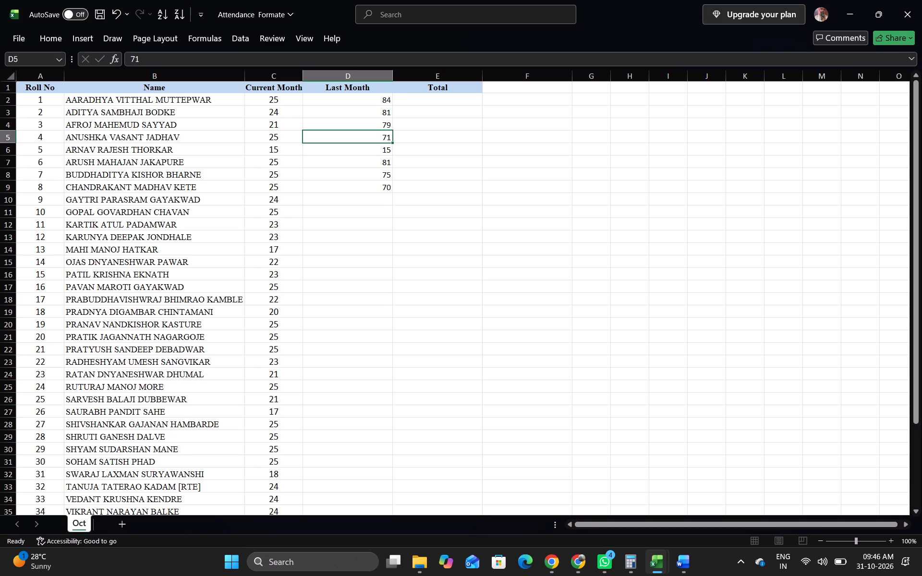
Replace the Last Month attendance in cells D5 to D9 with 73, 73, 71, 15 and 81 for roll numbers 4 to 8.
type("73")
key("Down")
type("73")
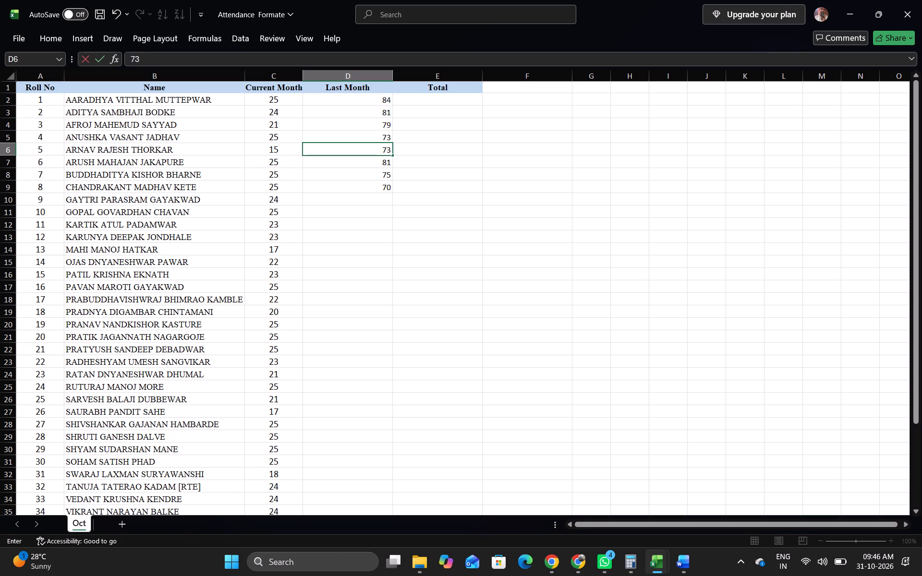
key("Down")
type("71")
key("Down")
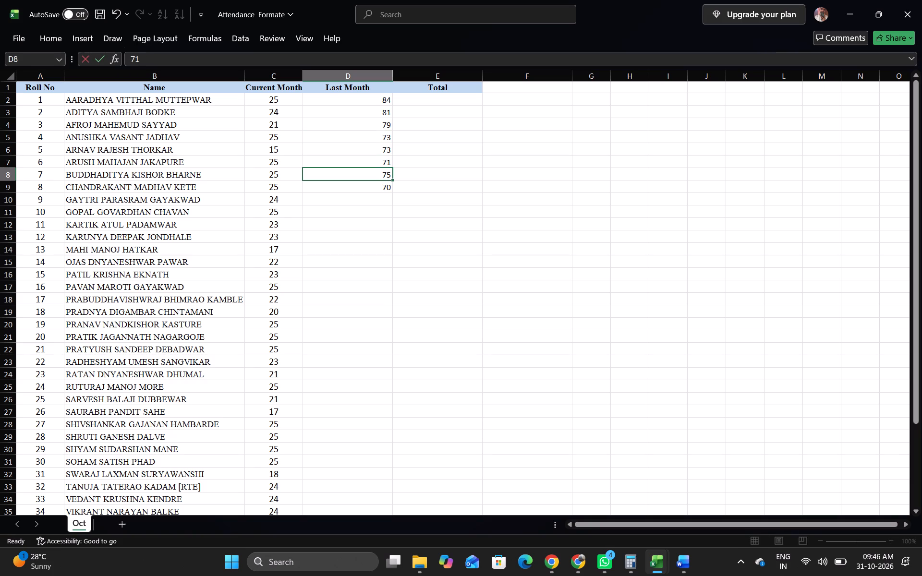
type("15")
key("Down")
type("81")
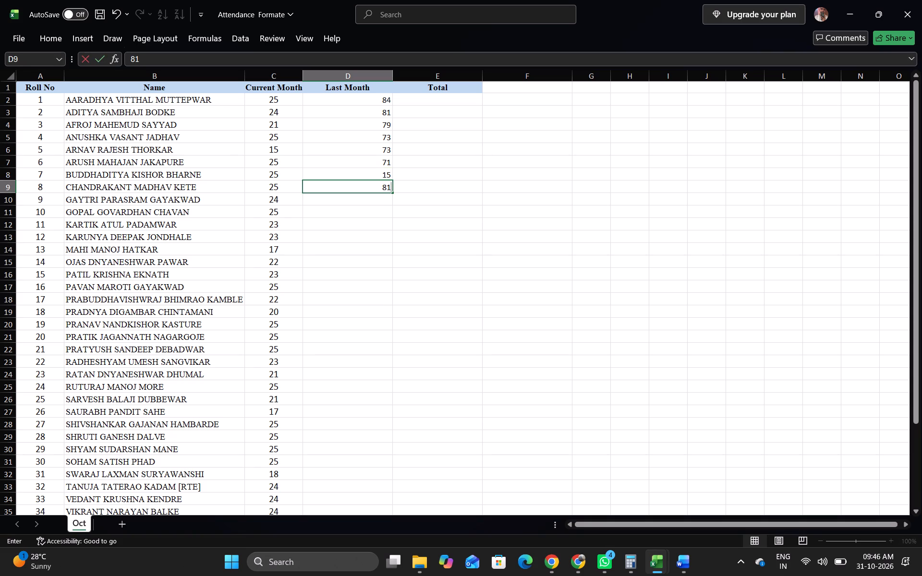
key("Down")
Enter Last Month attendance 75, 70, 06, 83 and 64 in cells D10 to D14 for roll numbers 9 to 13.
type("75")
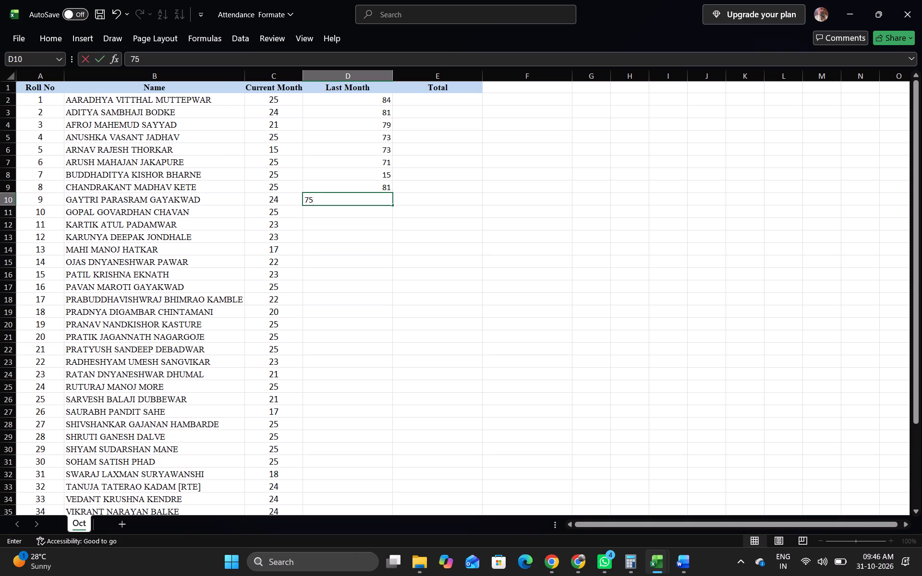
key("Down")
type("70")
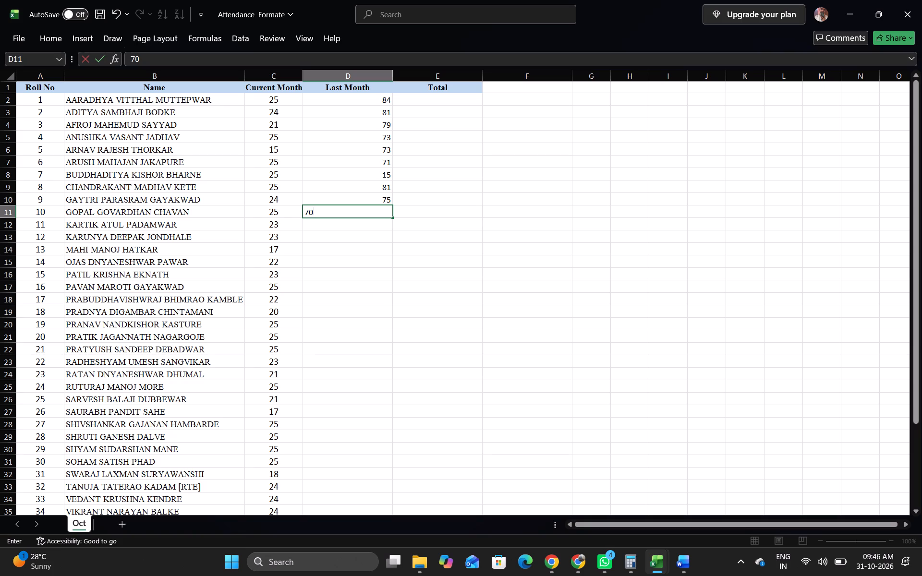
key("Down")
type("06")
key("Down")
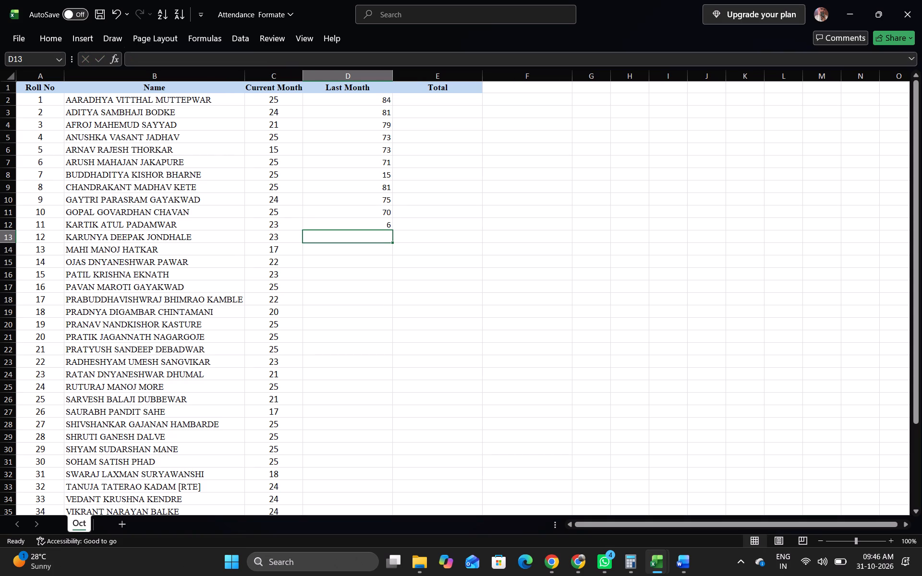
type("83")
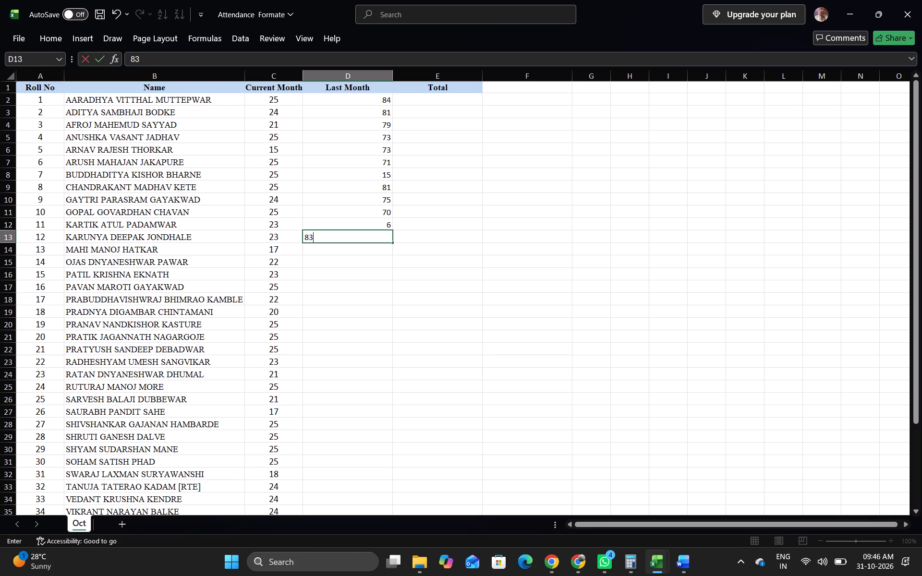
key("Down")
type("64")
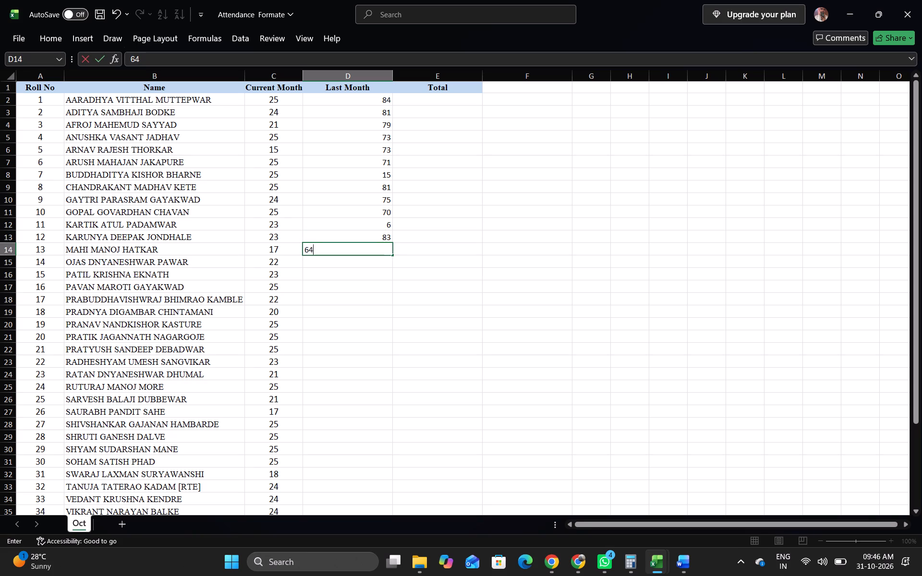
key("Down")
Enter Last Month attendance 67, 80, 84, 83 and 66 in cells D15 to D19 for roll numbers 14 to 18.
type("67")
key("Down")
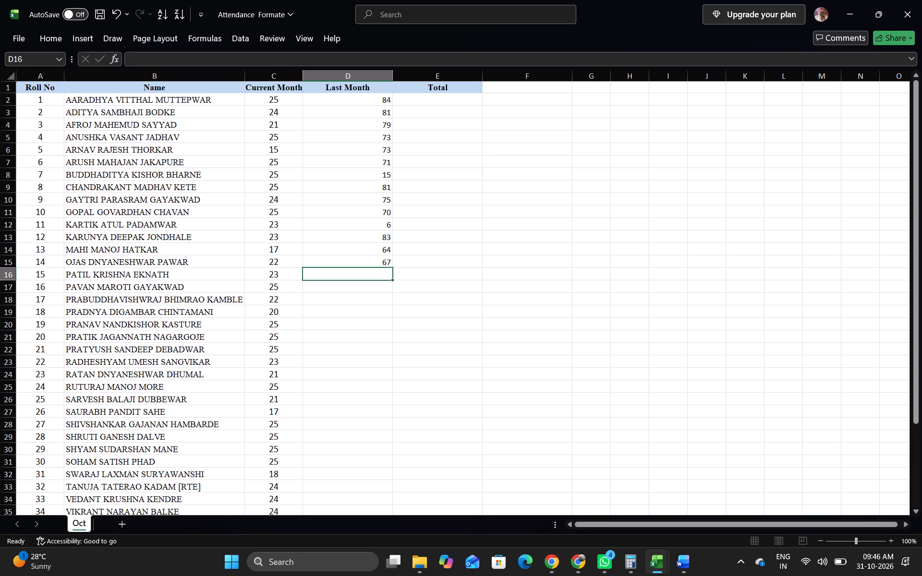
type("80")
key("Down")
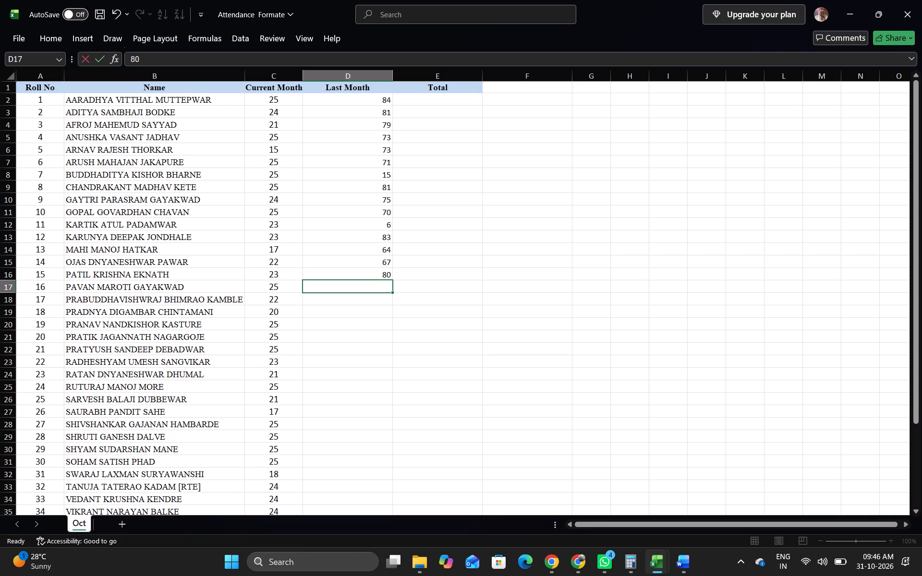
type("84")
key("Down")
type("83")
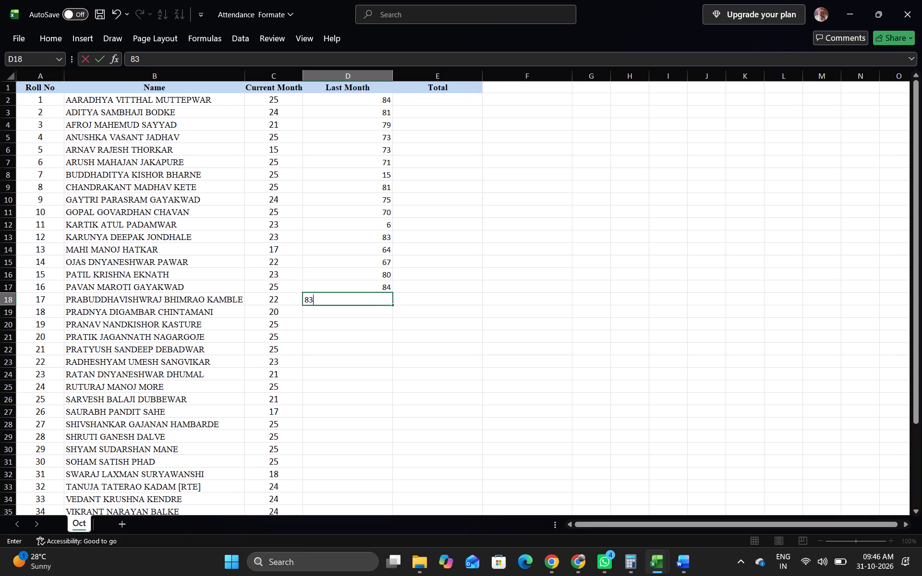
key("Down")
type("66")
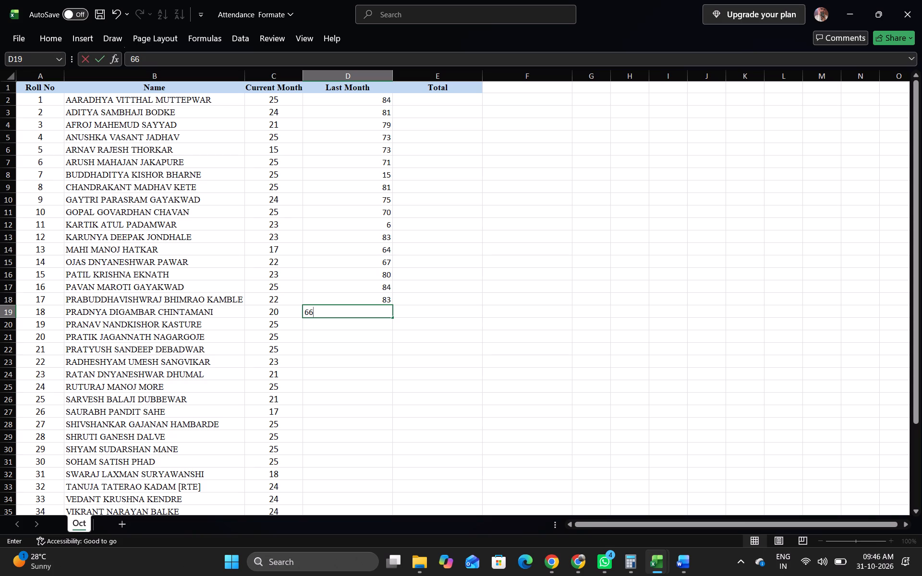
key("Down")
Enter Last Month attendance 73, 76, 56, 62 and 81 in cells D20 to D24 for roll numbers 19 to 23.
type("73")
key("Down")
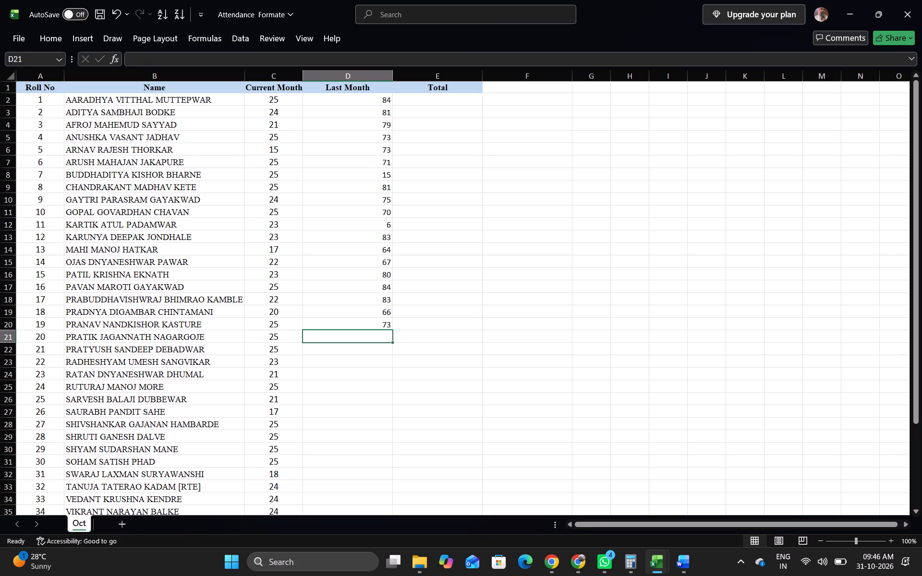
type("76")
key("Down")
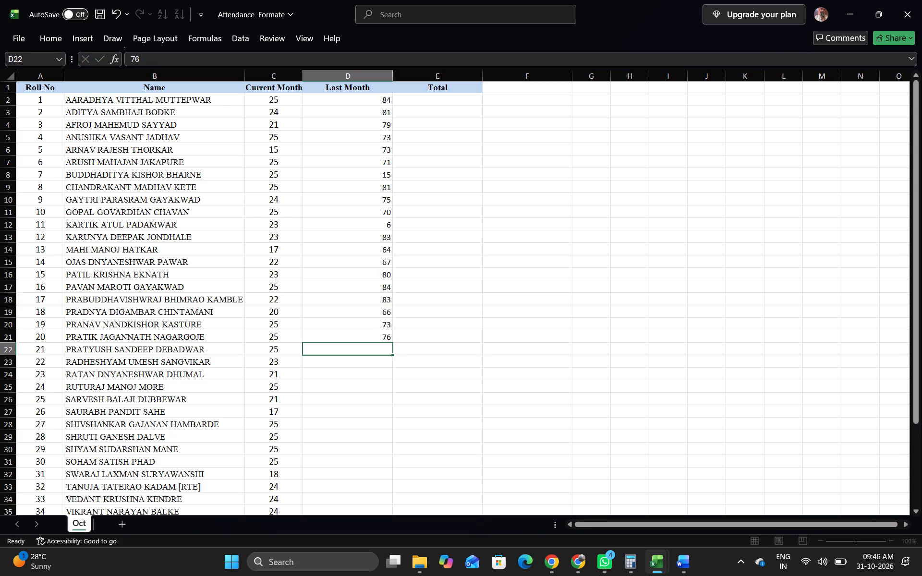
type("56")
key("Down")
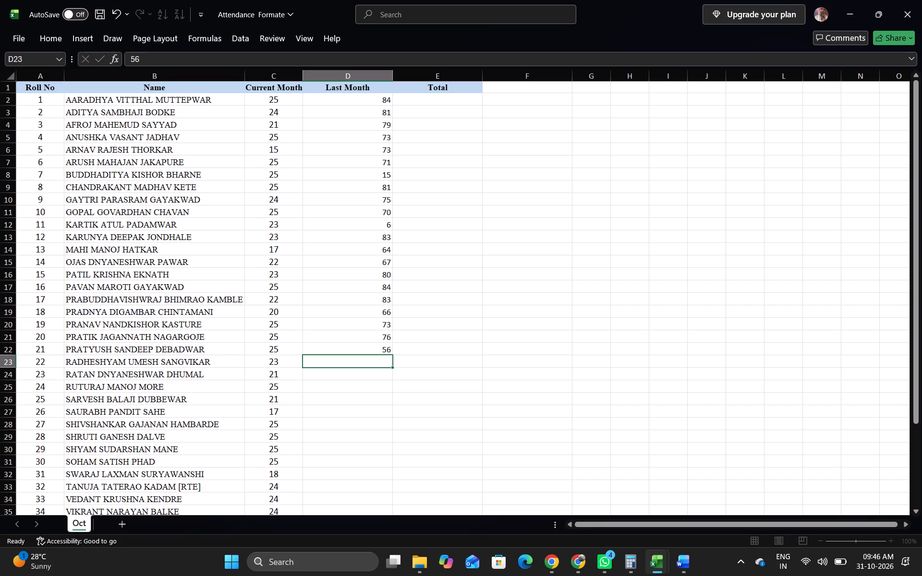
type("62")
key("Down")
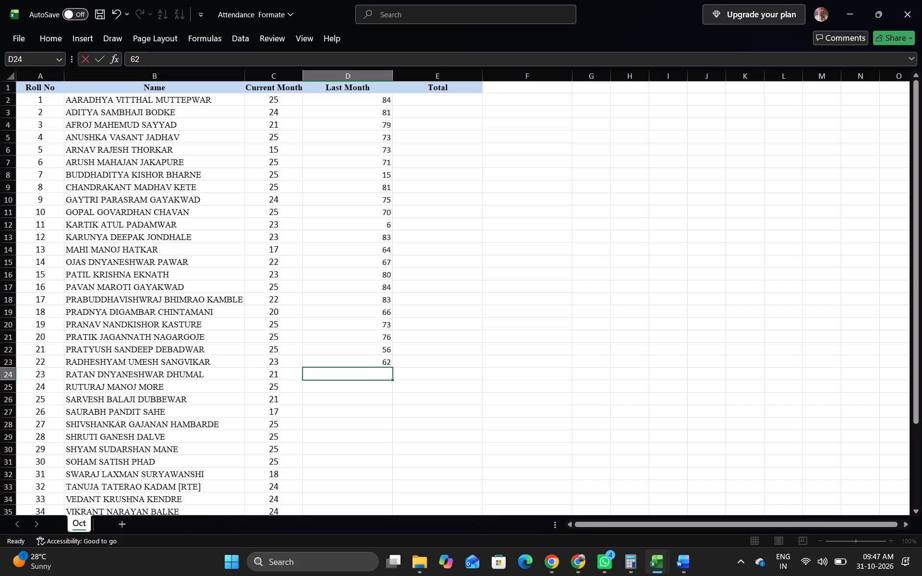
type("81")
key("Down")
Enter Last Month attendance 79, 72, 56, 70, 79 and 81 in cells D25 to D30 for roll numbers 24 to 29.
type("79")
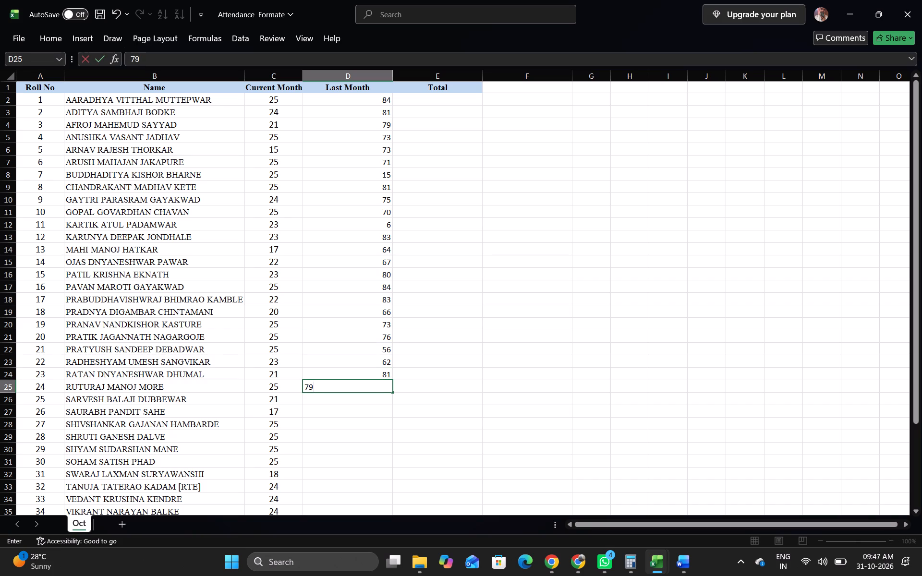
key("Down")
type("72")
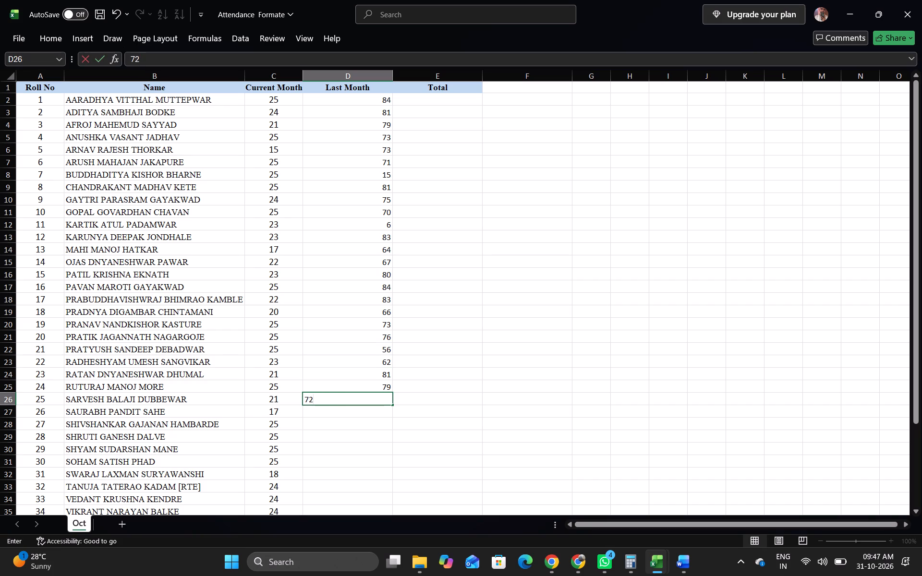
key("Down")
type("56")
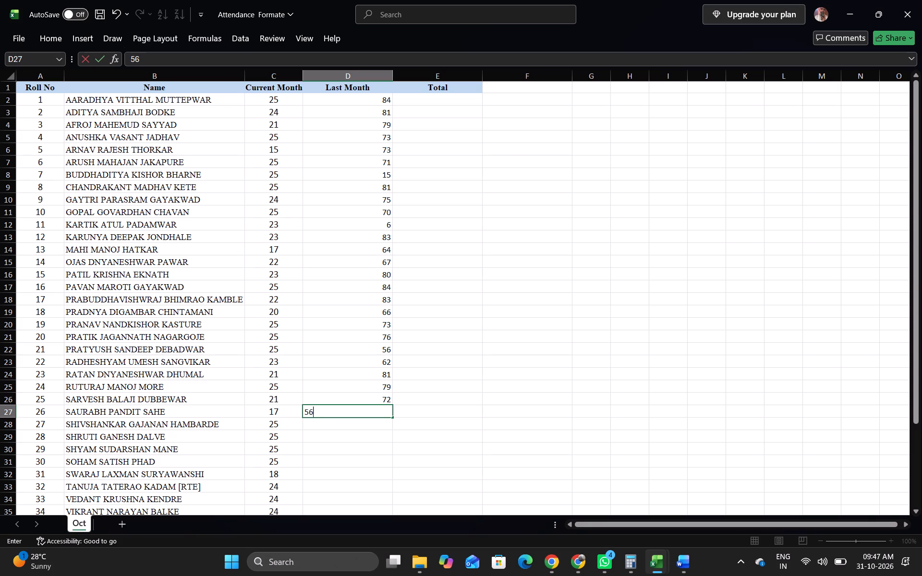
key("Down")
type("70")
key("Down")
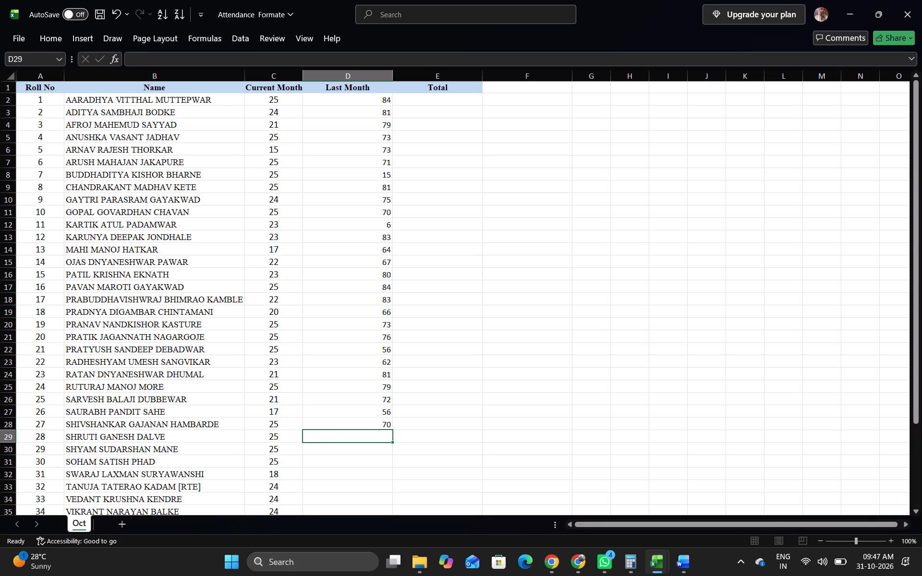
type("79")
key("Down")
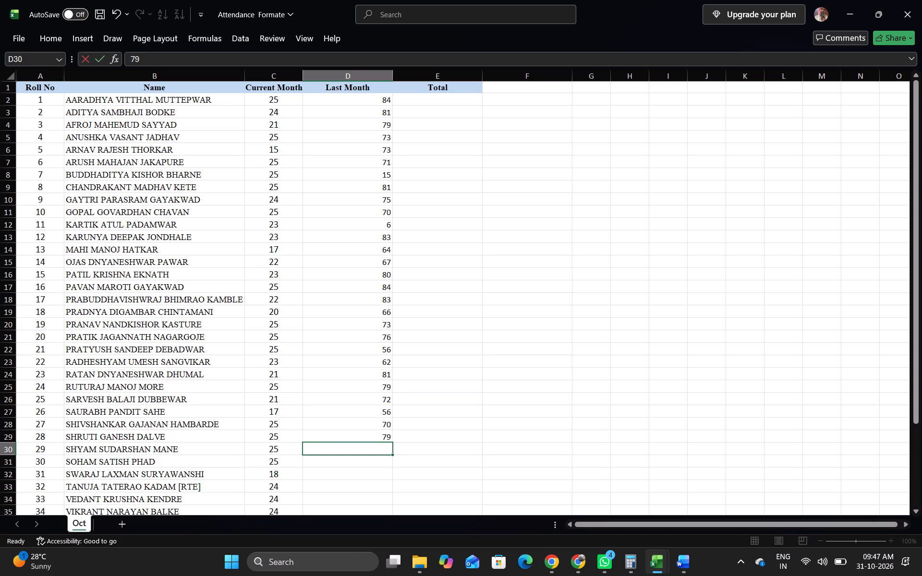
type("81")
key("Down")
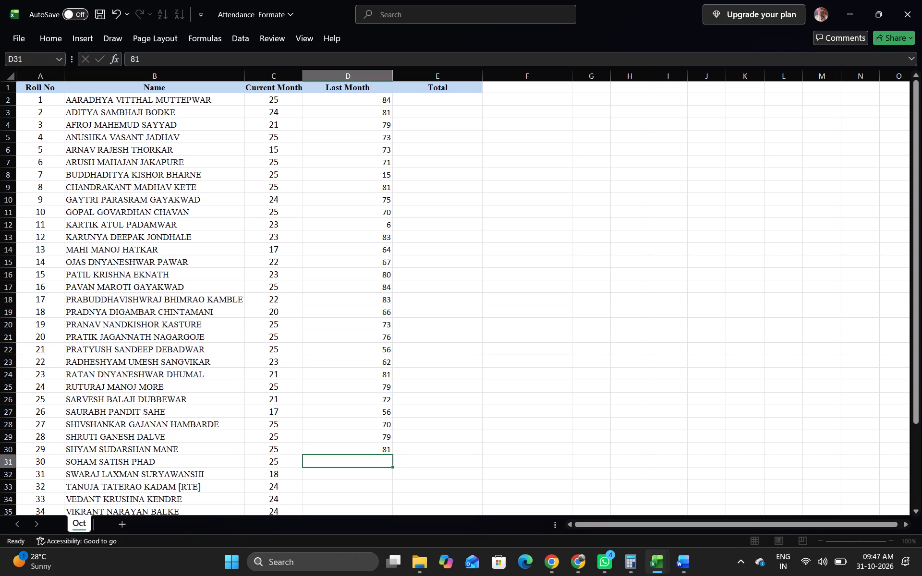
Enter Last Month attendance 82, 76, 82, 74, 63, 51 and 77 in cells D31 to D37 for roll numbers 30 to 36.
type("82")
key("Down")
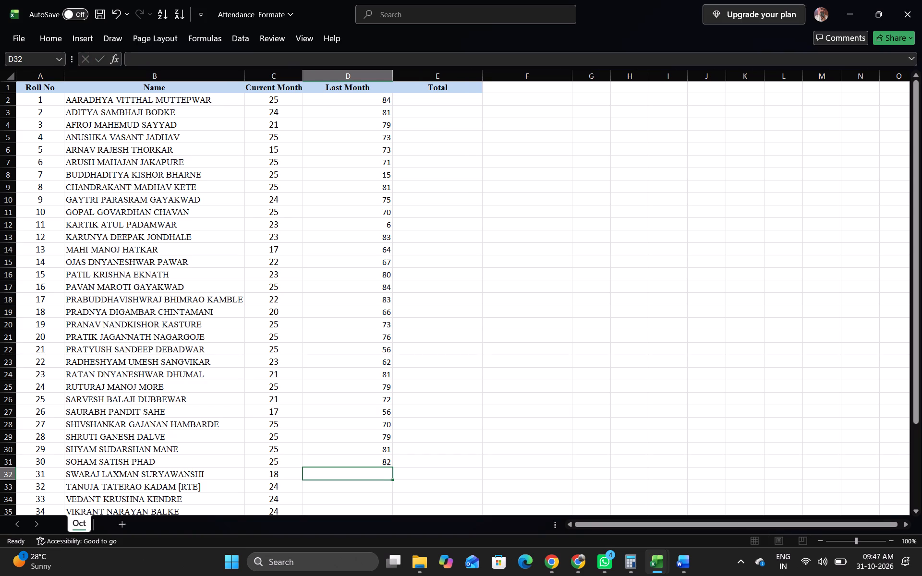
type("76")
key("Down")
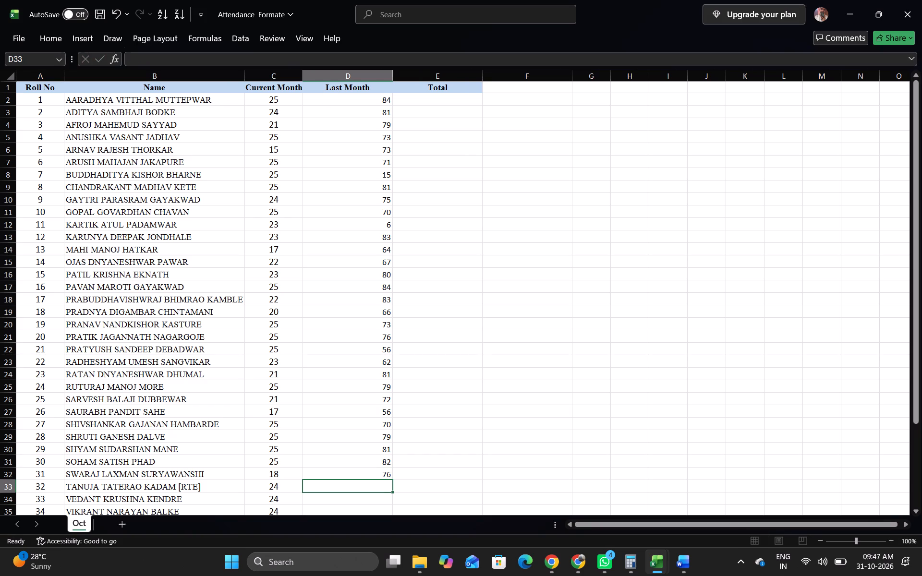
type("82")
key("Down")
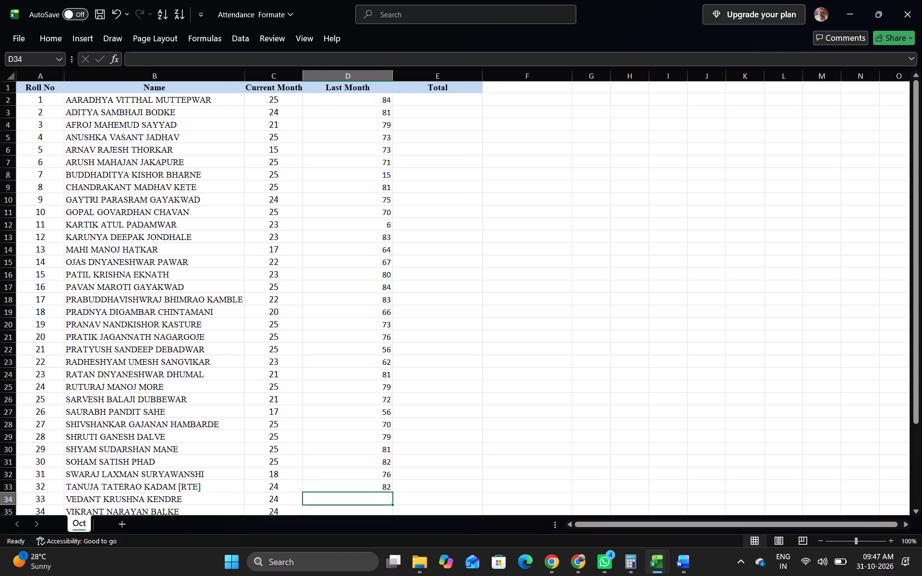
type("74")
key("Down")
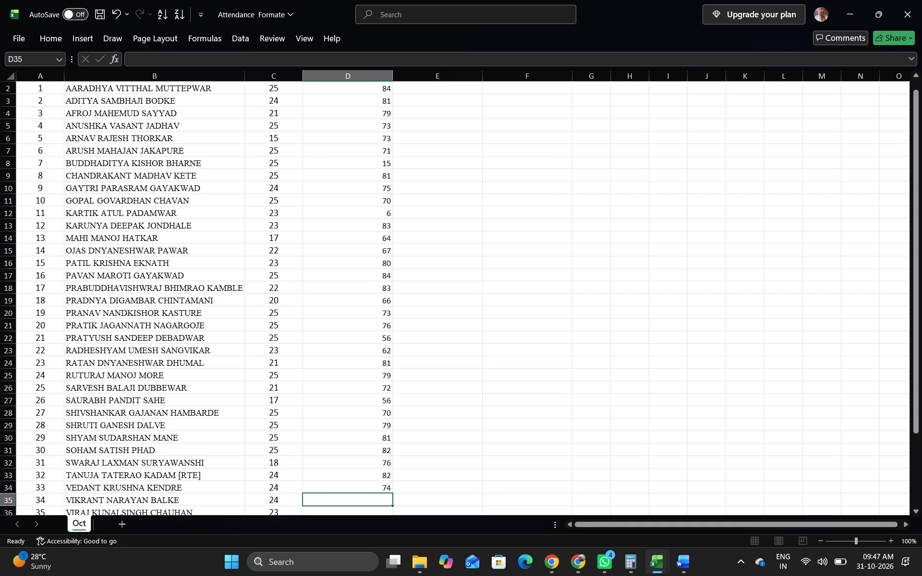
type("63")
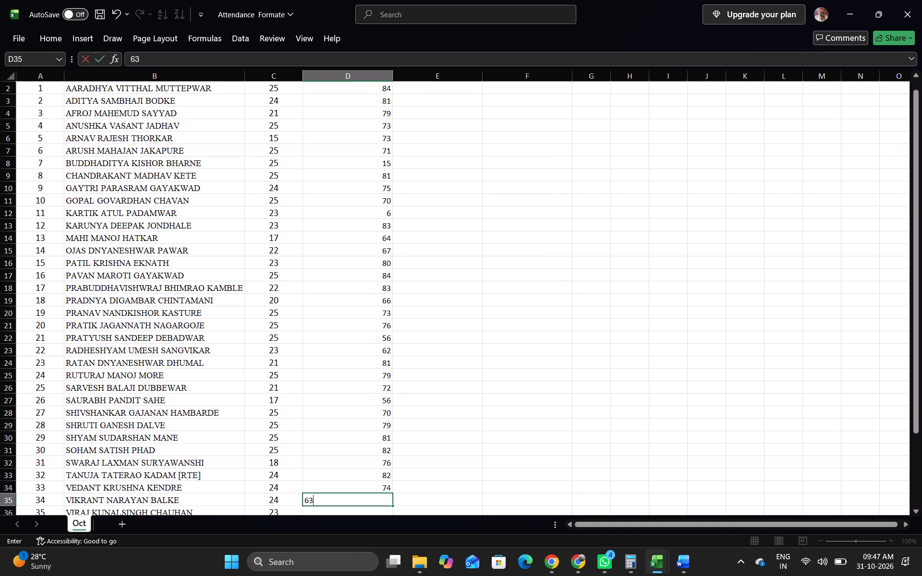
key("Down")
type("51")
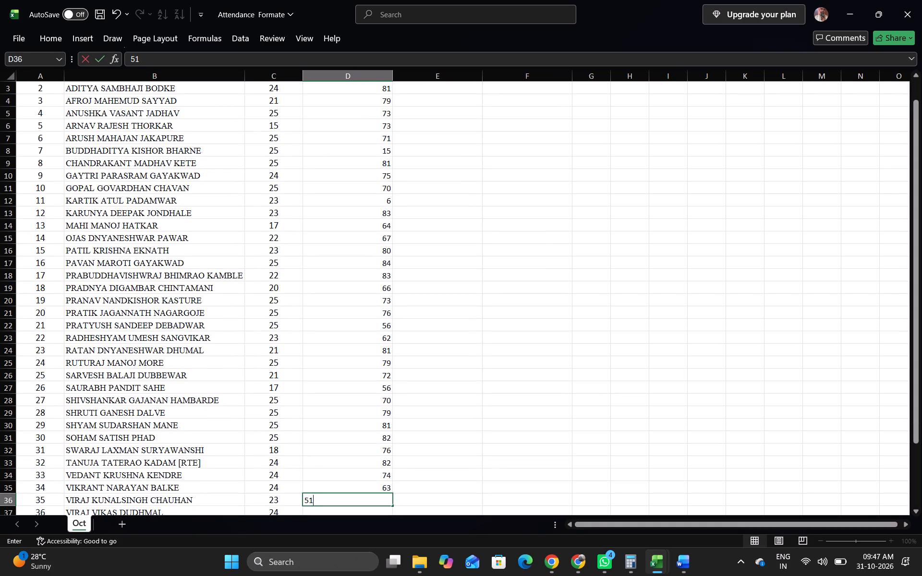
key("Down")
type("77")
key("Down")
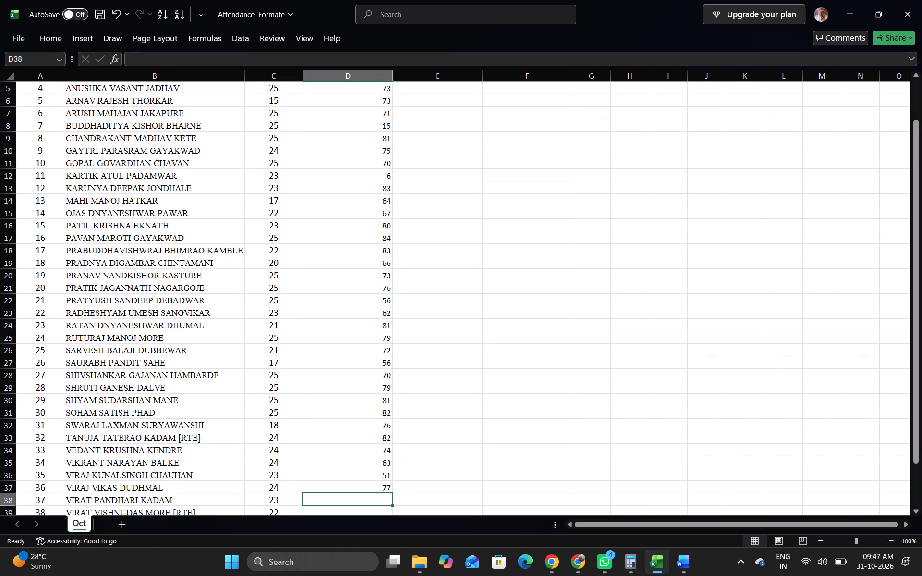
Enter Last Month attendance 74, 71, 84, 58 and 85 in cells D38 to D42 for roll numbers 37 to 41.
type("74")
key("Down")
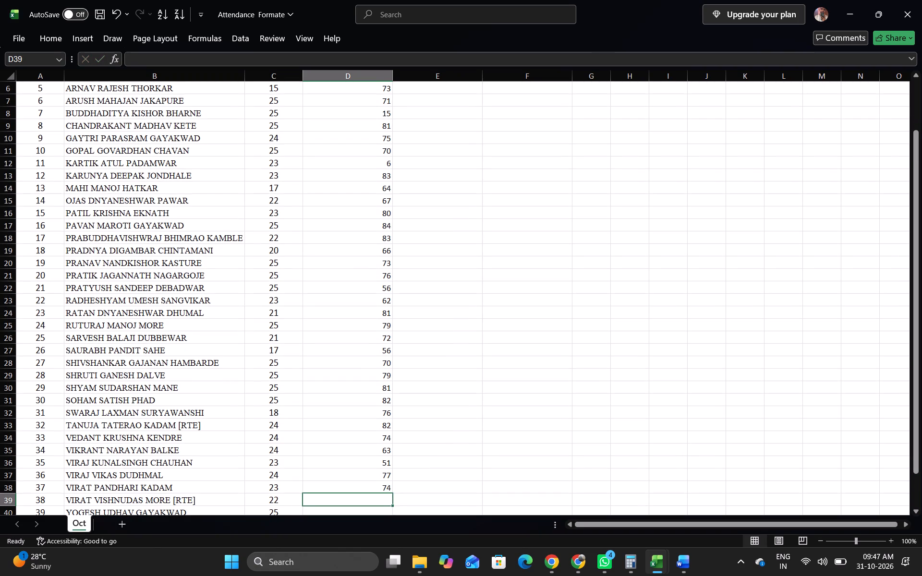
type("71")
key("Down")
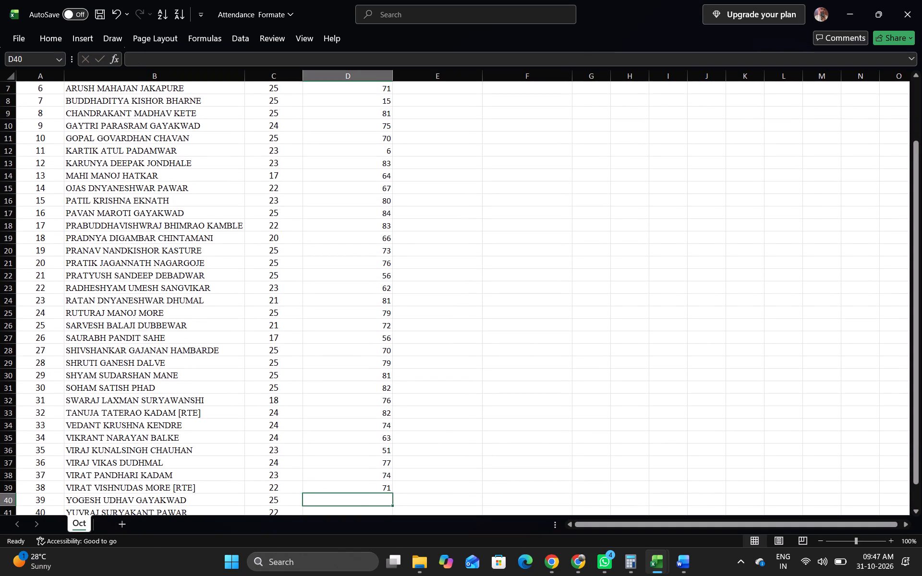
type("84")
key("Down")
type("58")
key("Down")
type("85")
key("Down")
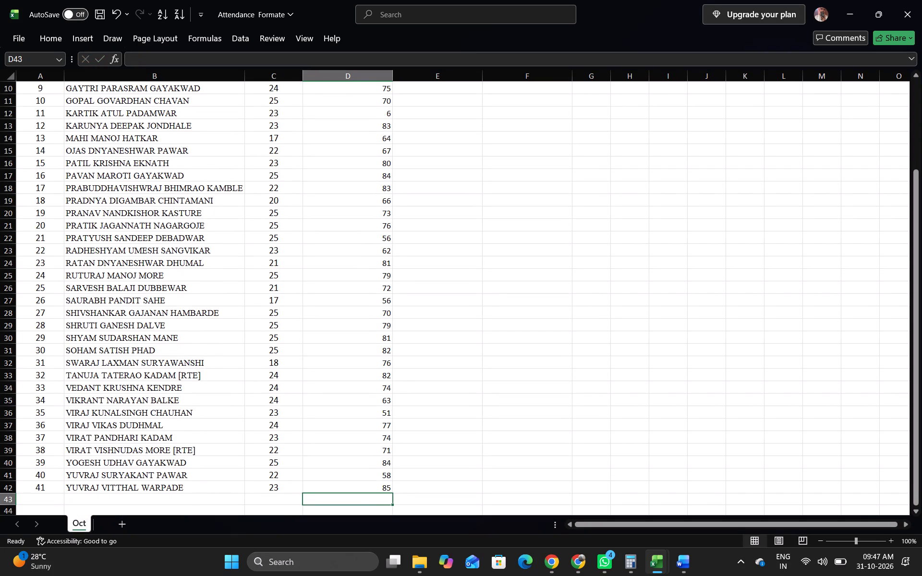
Center the Last Month attendance values in cells D2 to D42 horizontally.
scroll(329, 100, "up", 2)
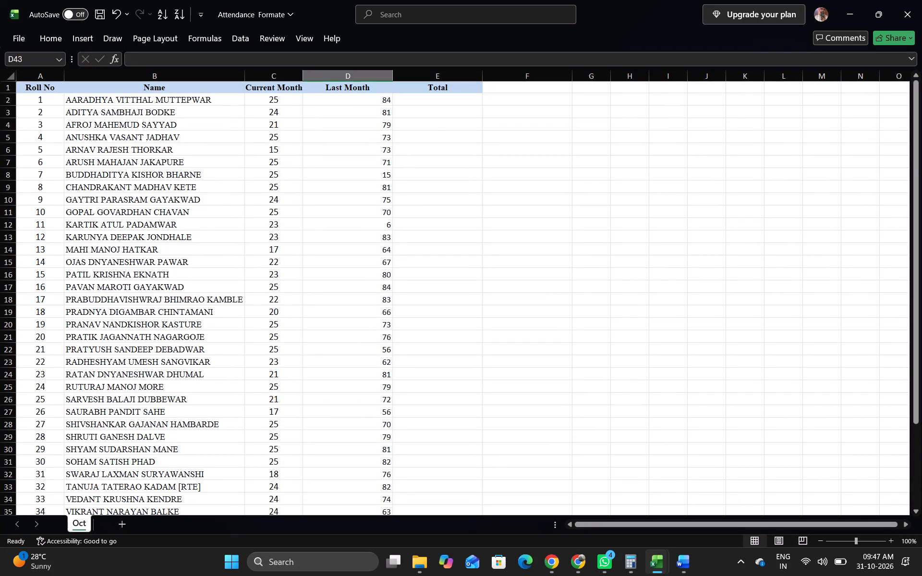
left_click(327, 98)
key("ctrl+shift+Down")
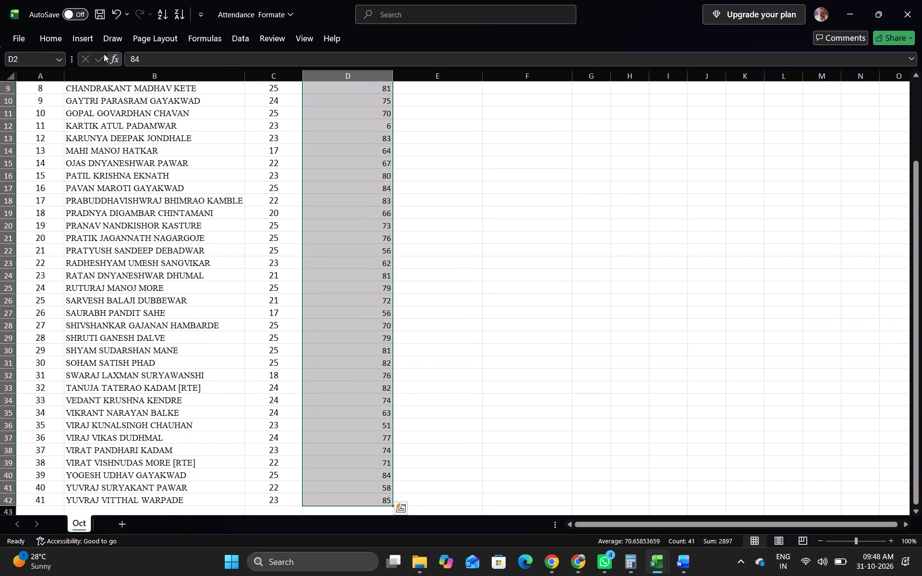
left_click(49, 38)
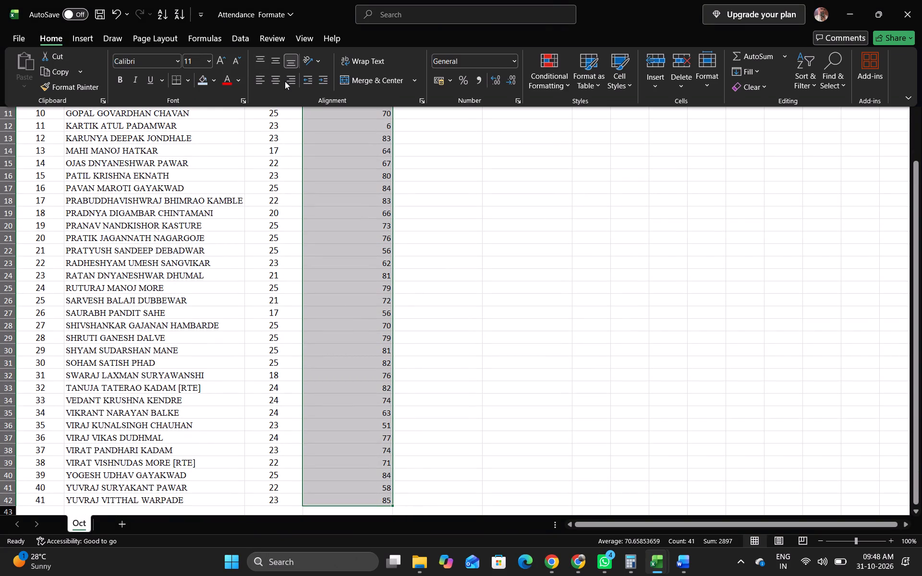
left_click(276, 80)
left_click(398, 182)
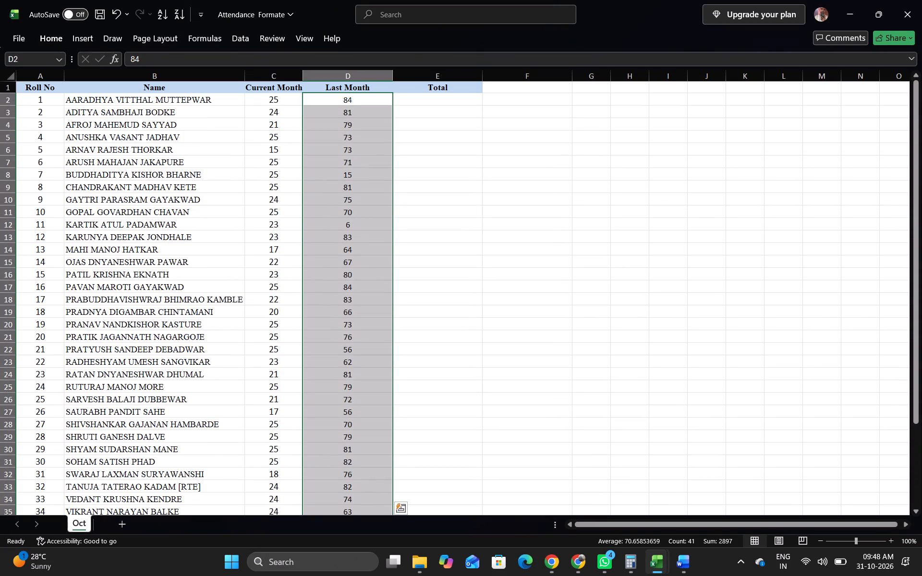
Narrow the Last Month column slightly and the Total column to about the width of the Current Month column.
left_click(375, 86)
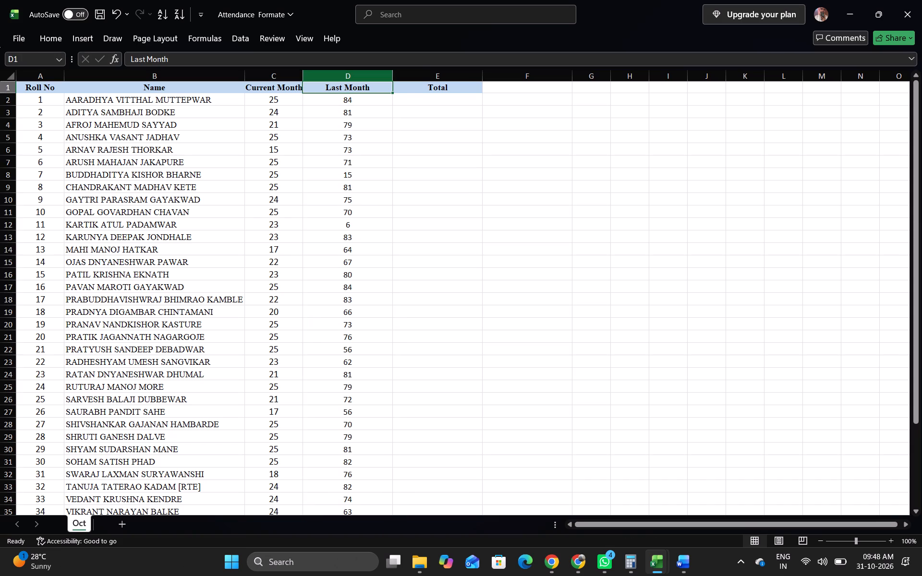
left_click_drag(393, 74, 372, 76)
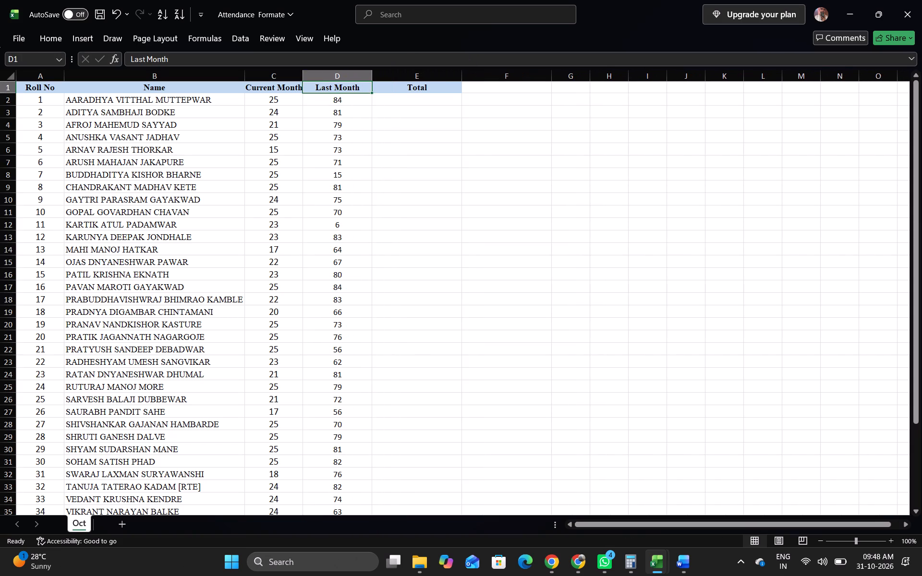
left_click(417, 76)
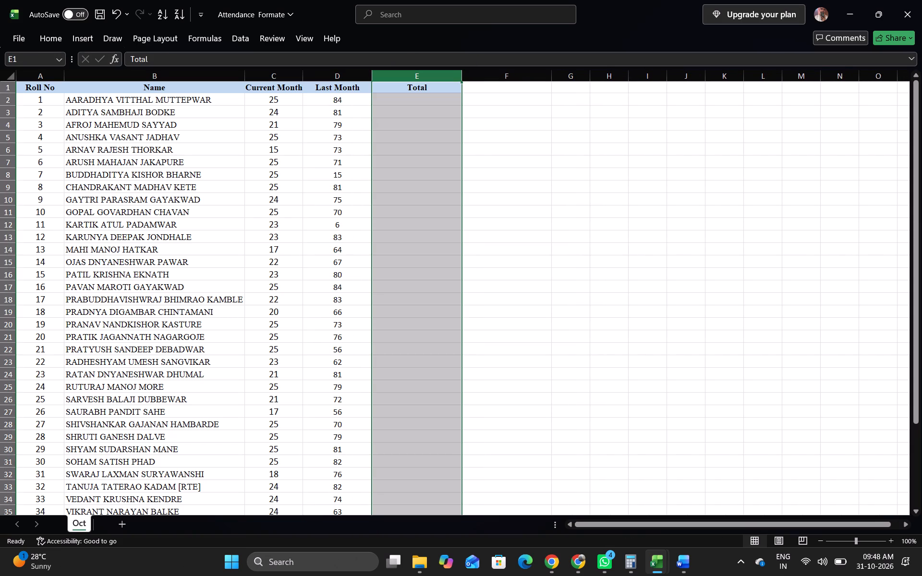
left_click_drag(461, 75, 434, 79)
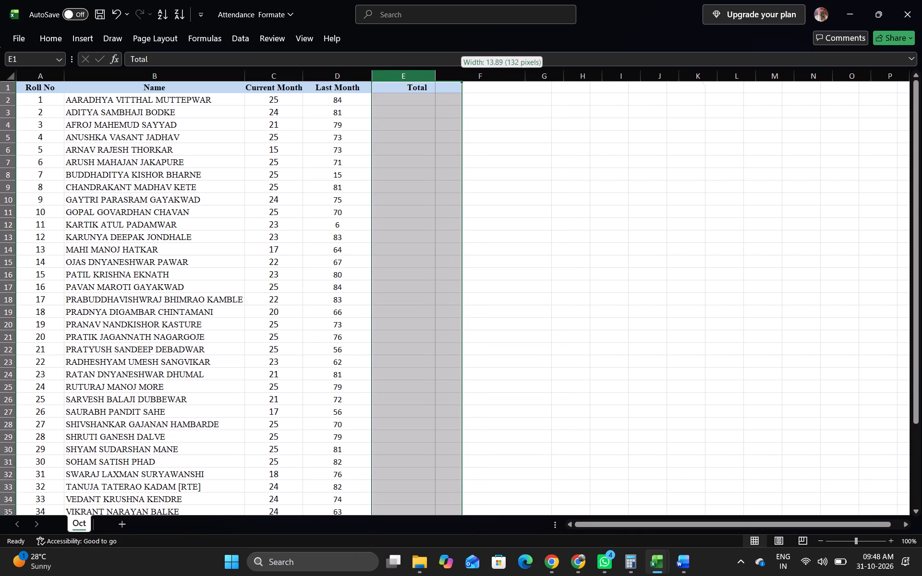
left_click_drag(434, 79, 428, 79)
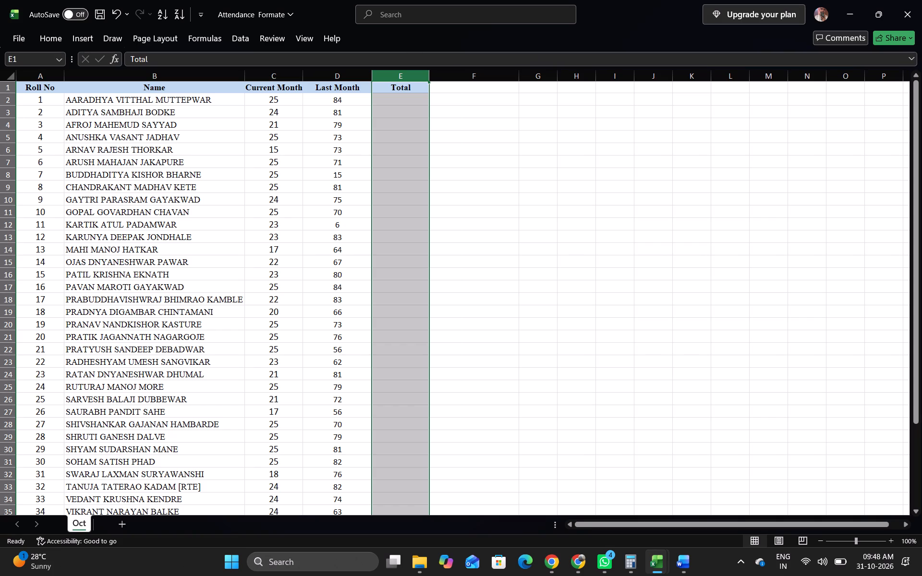
Increase the font size of the Last Month values in cells D2 to D42 to 12.
left_click(393, 98)
left_click(361, 100)
key("ctrl+shift+Down")
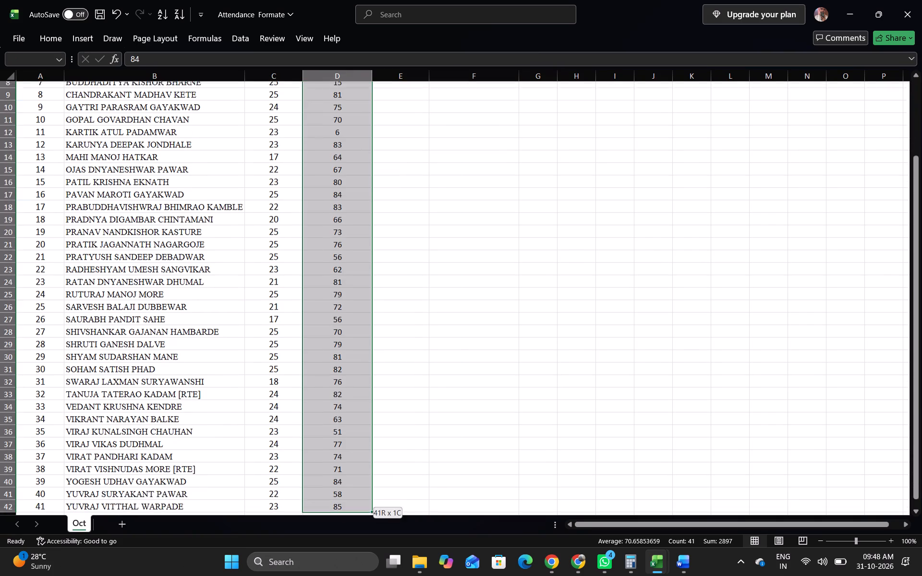
left_click(57, 41)
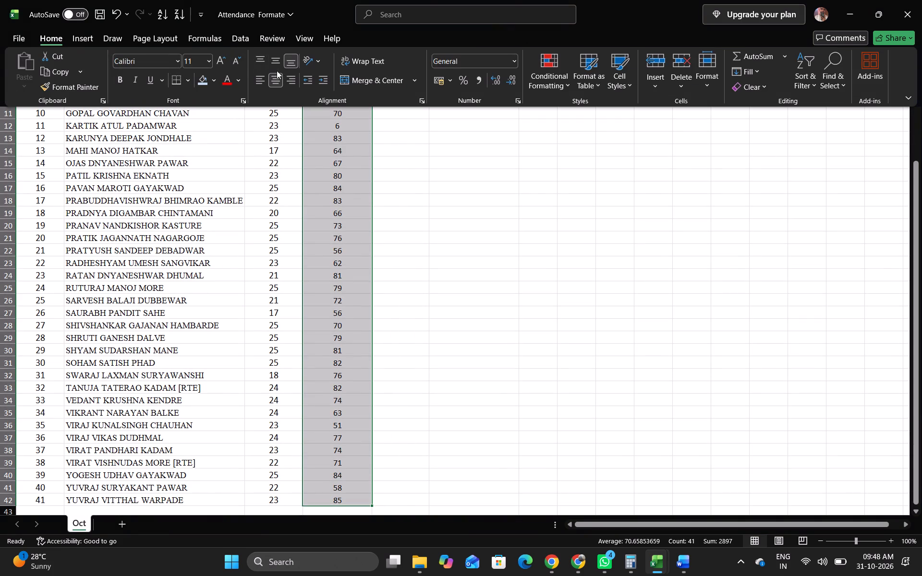
left_click(221, 60)
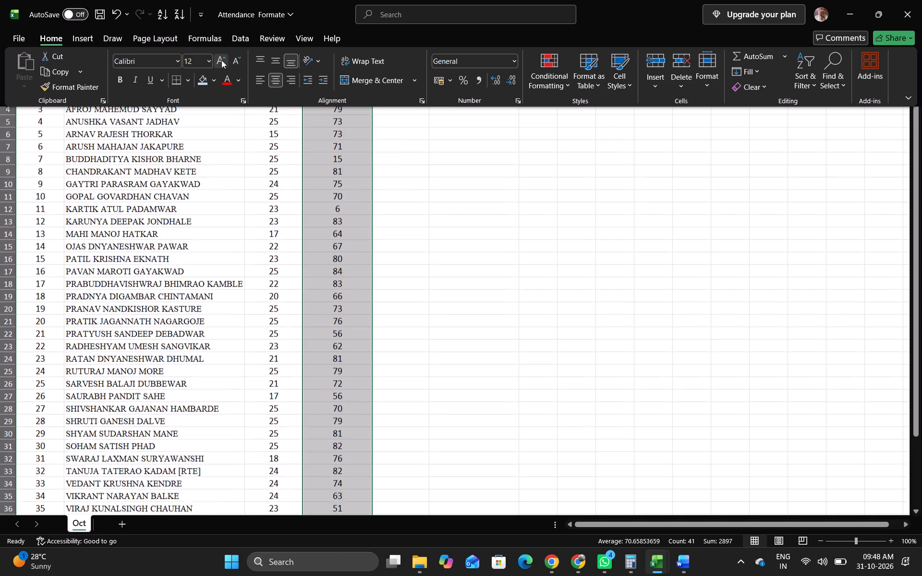
left_click(374, 167)
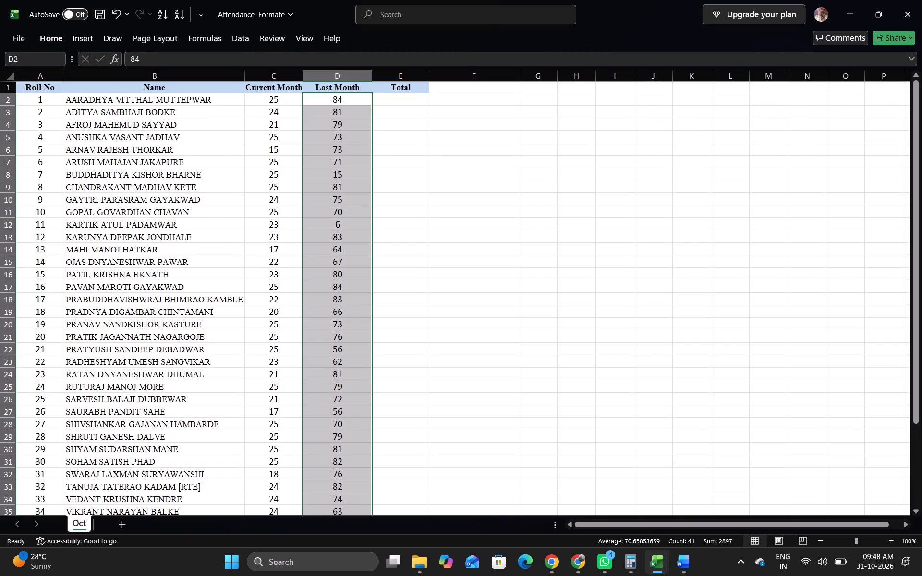
Enter the formula =SUM(C2:D2) in Total cell E2 and fill it down the column for all 41 students.
left_click(385, 105)
key("equal")
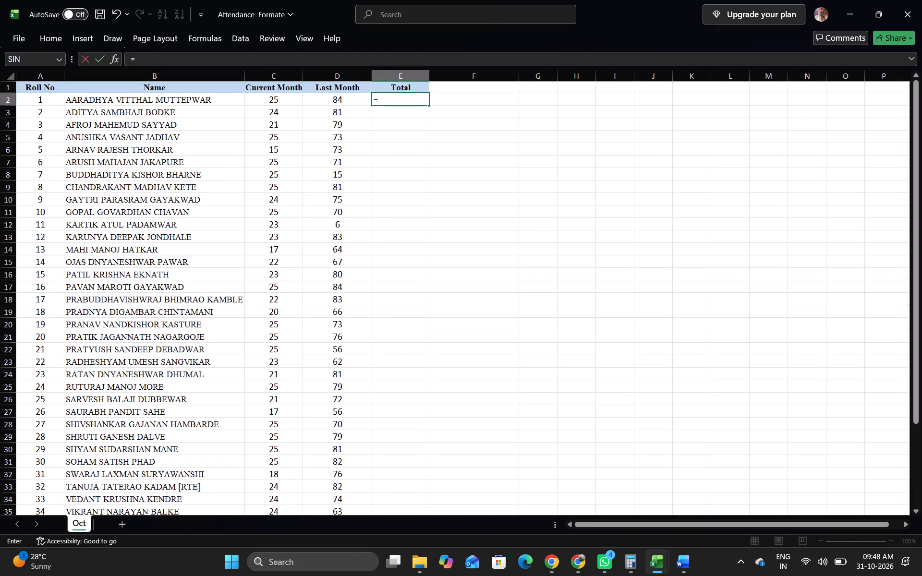
type("sum")
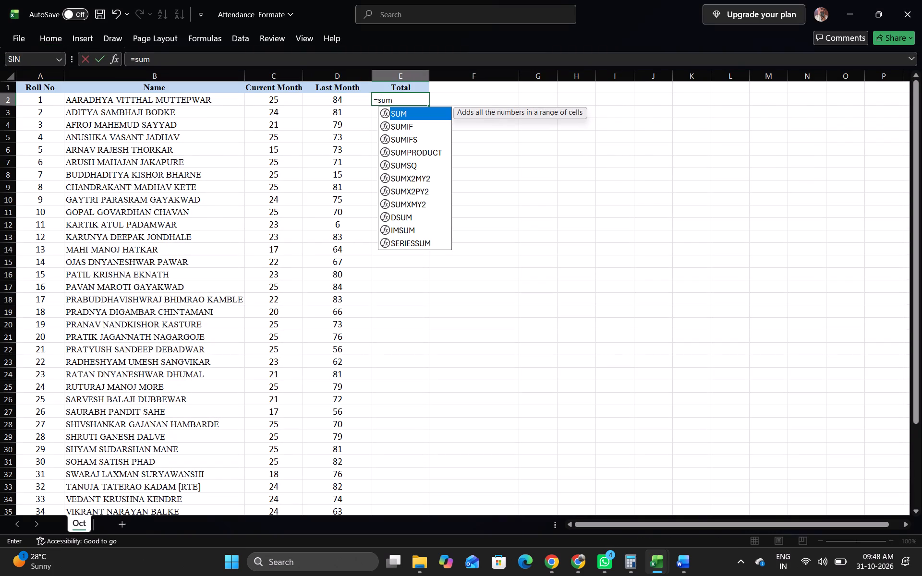
key("Tab")
left_click(293, 100)
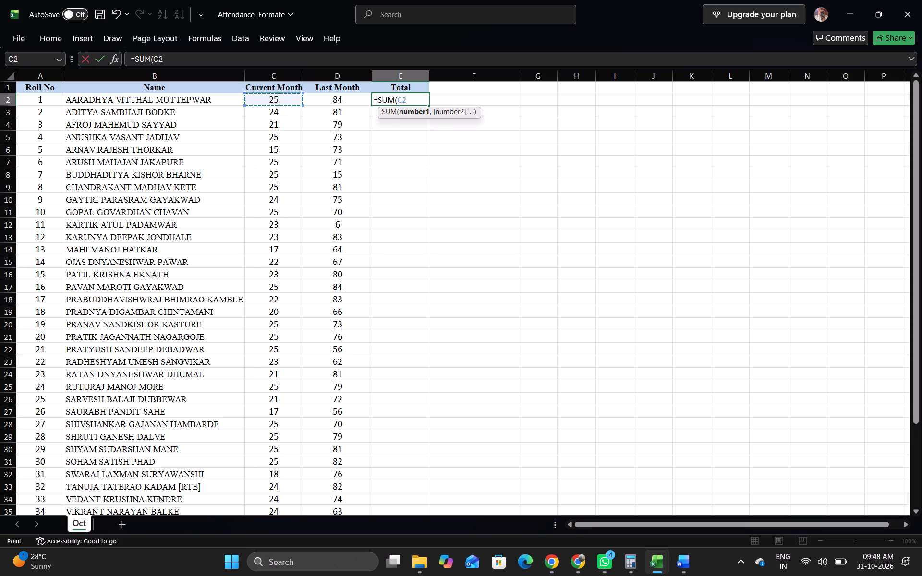
key("ctrl+shift+Right")
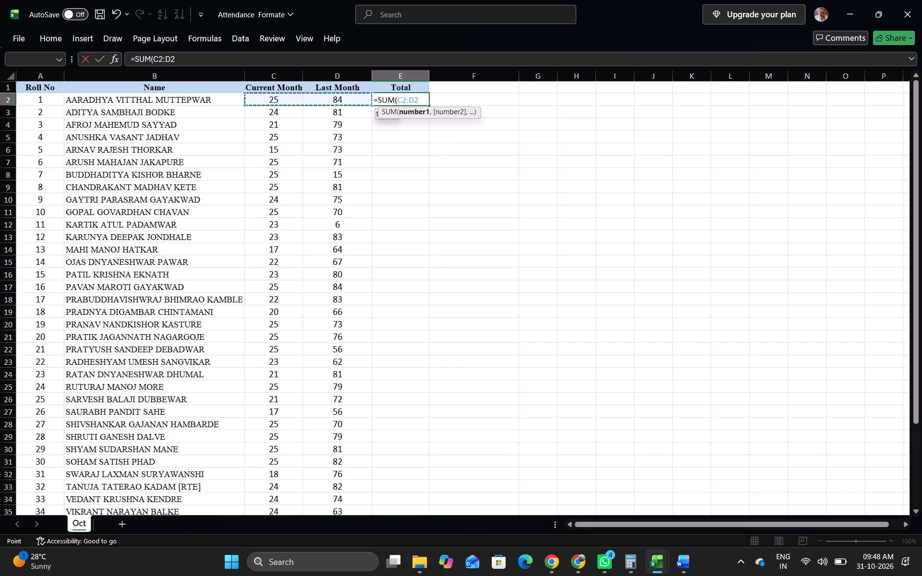
key("Return")
key("Up")
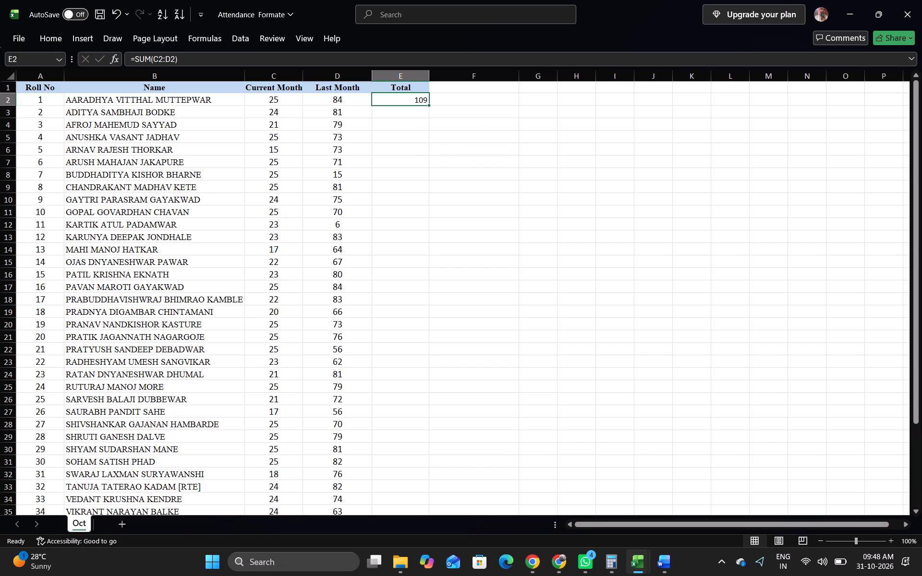
double_click(428, 105)
scroll(420, 224, "down", 1)
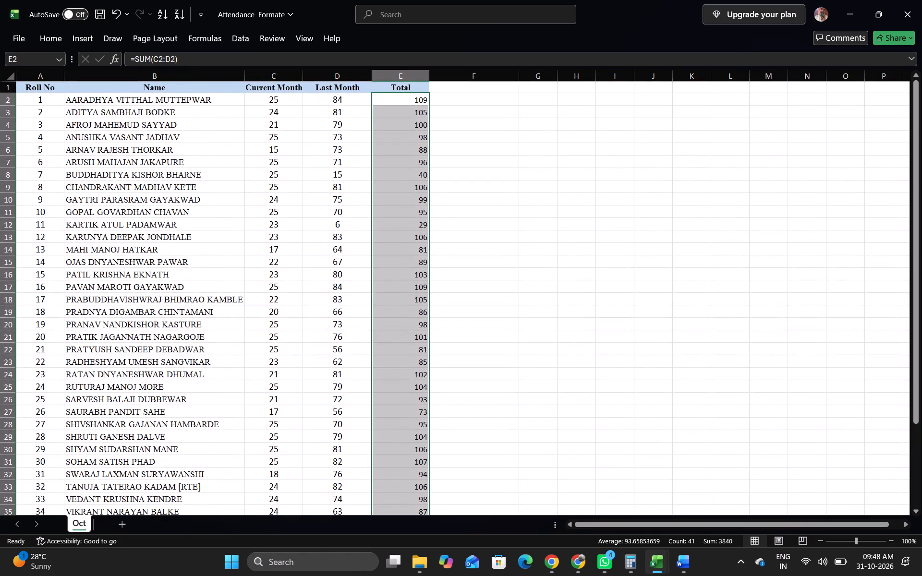
Select the first Last Month value in cell D2.
left_click(325, 100)
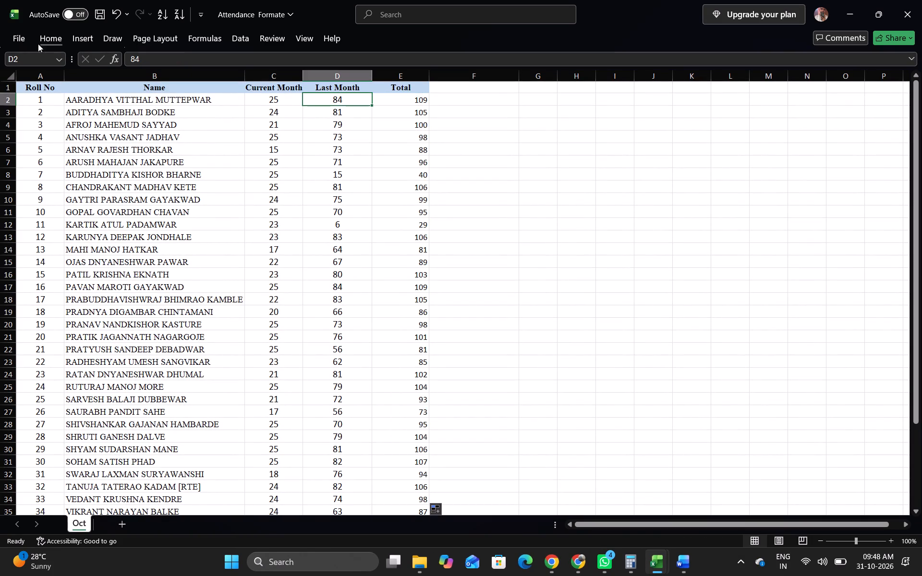
Copy the formatting of Last Month cell D2 onto the Total values in cells E2 to E42 with Format Painter.
left_click(37, 40)
left_click(64, 86)
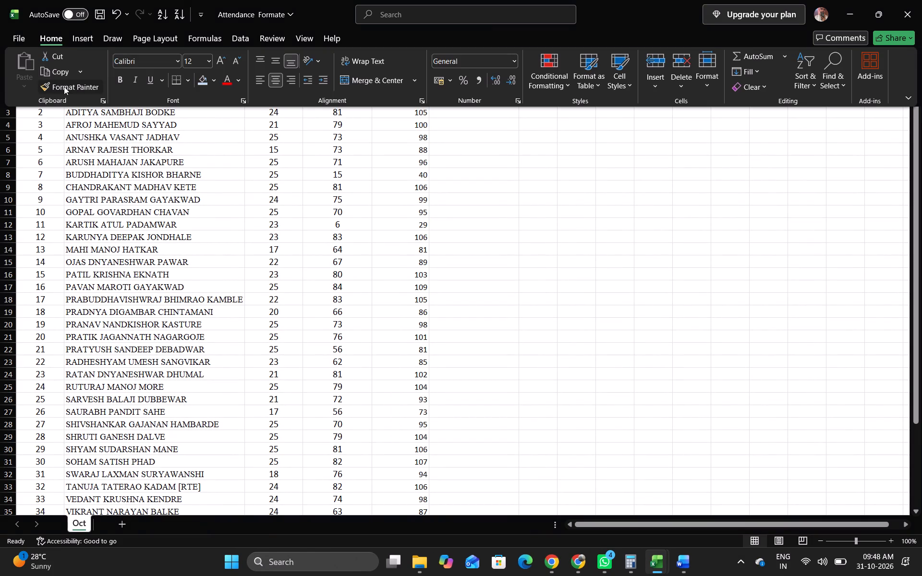
left_click(399, 127)
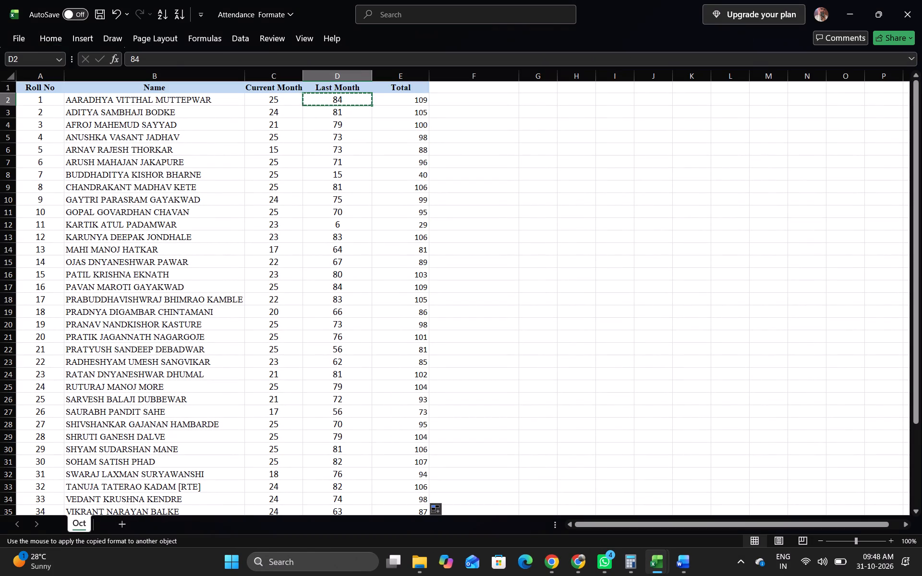
left_click_drag(390, 100, 409, 568)
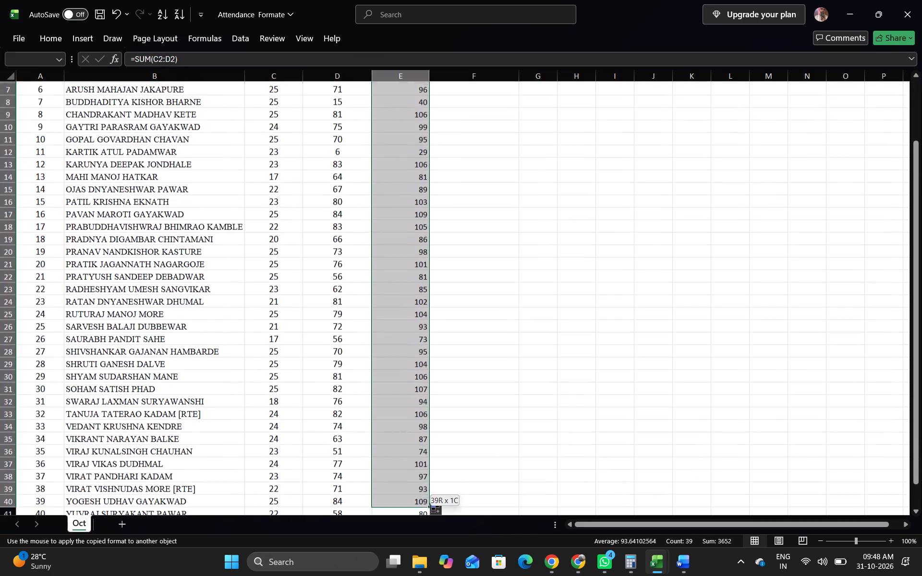
left_click_drag(409, 568, 411, 469)
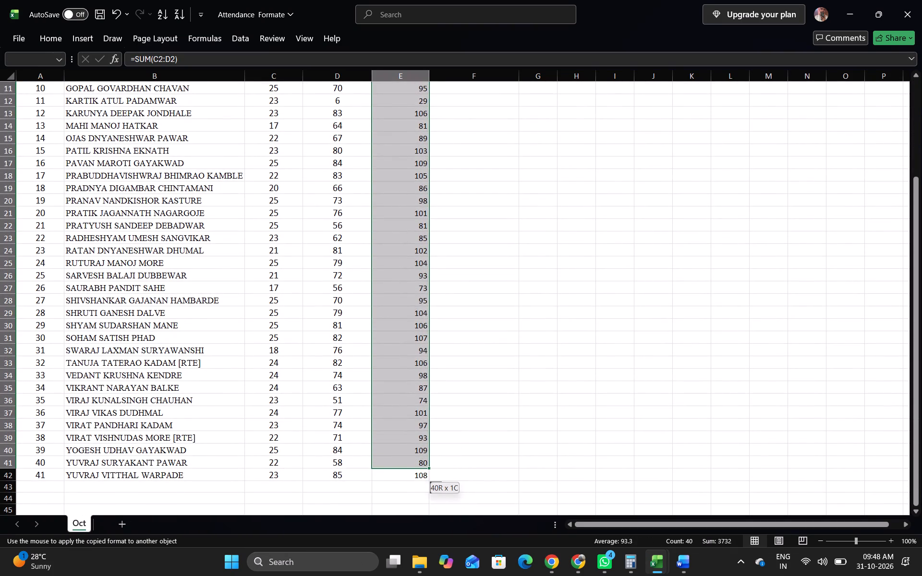
left_click_drag(411, 469, 411, 471)
left_click(479, 336)
scroll(479, 336, "down", 2)
scroll(479, 336, "up", 3)
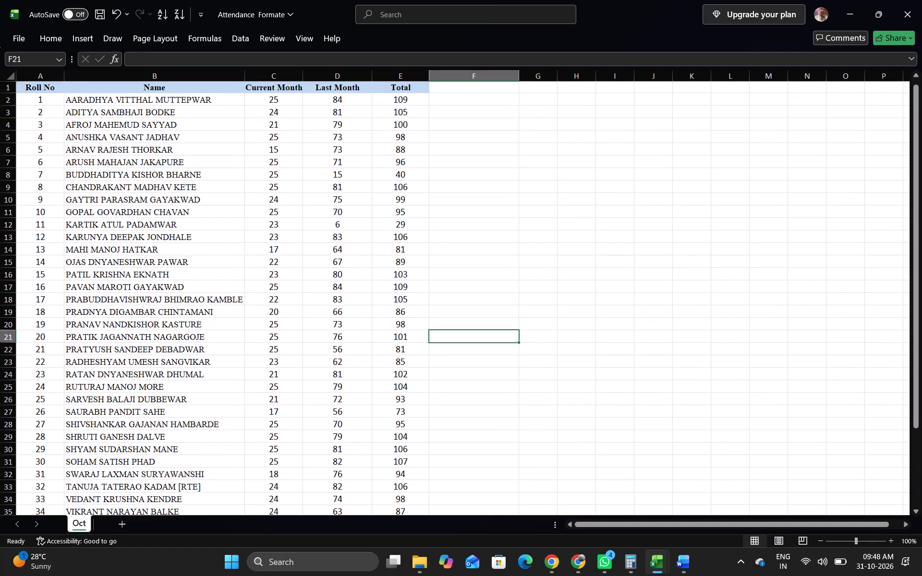
Apply all borders to the whole attendance table, from the Roll No header in A1 to E42.
left_click(49, 90)
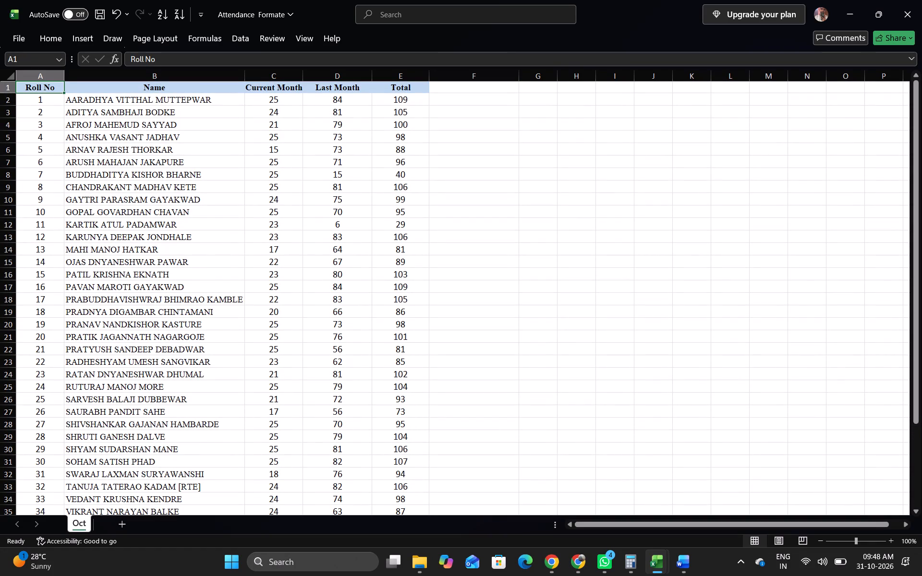
key("ctrl+a")
left_click(54, 44)
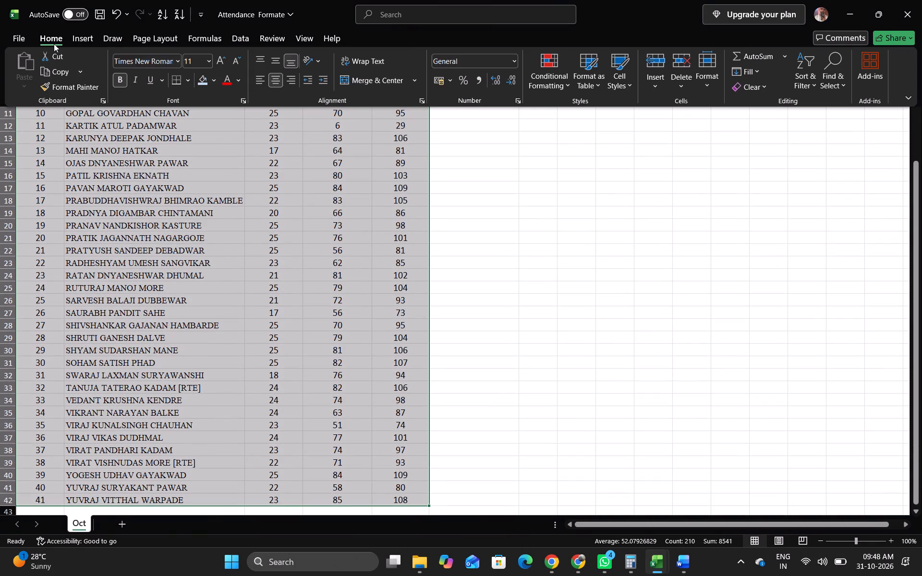
left_click(185, 77)
left_click(206, 204)
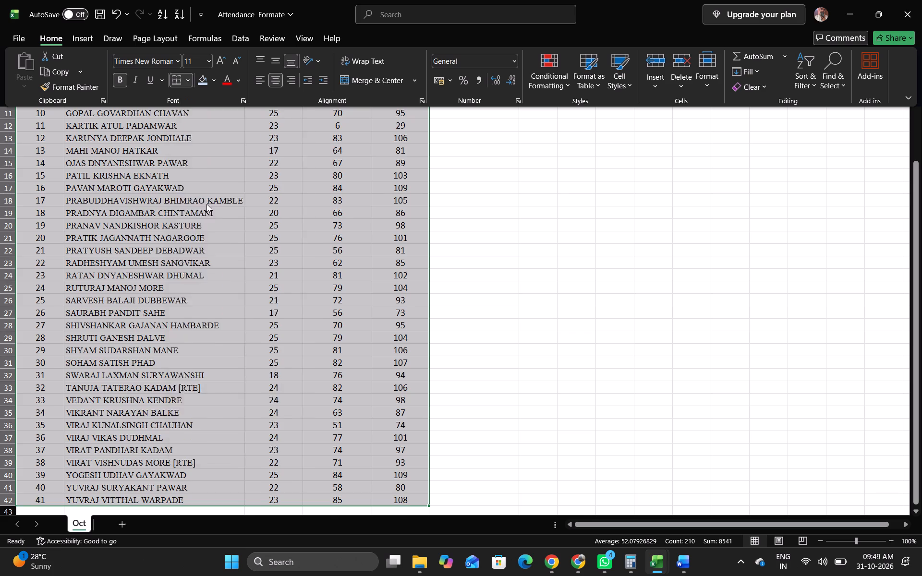
left_click(522, 250)
left_click(428, 240)
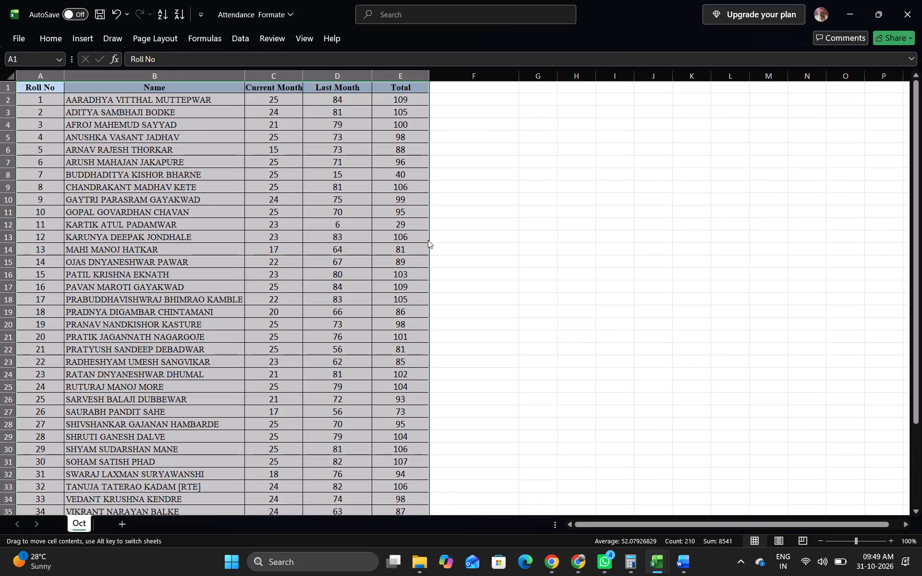
left_click(291, 184)
left_click(449, 200)
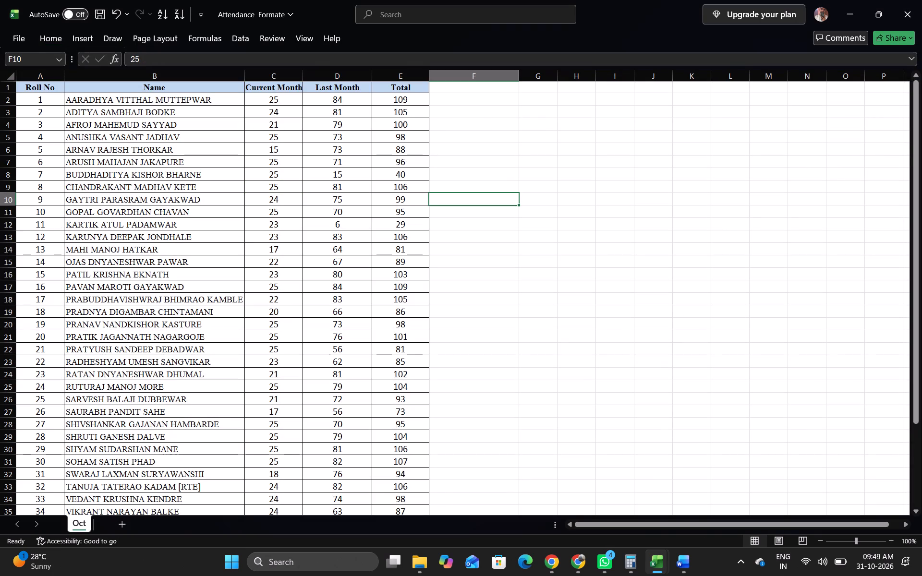
Save the attendance workbook.
key("ctrl+s")
key("ctrl+s")
key("ctrl+s")
key("ctrl+s")
key("ctrl+s")
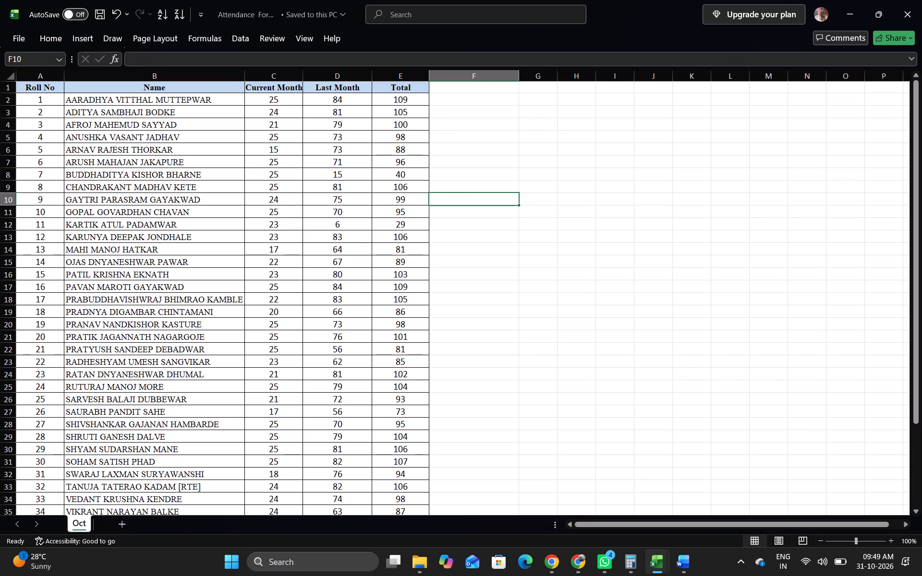